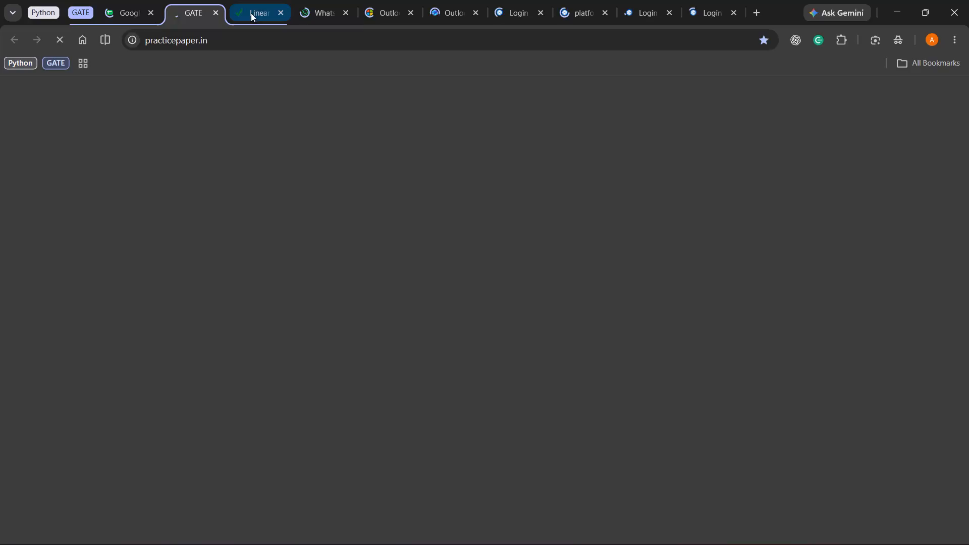
Switch to the GATE tracker spreadsheet and review the lecture dates and completion marks on the Subject & Topic Tracker sheet.
{"action": "left_click", "coordinate": [258, 12]}
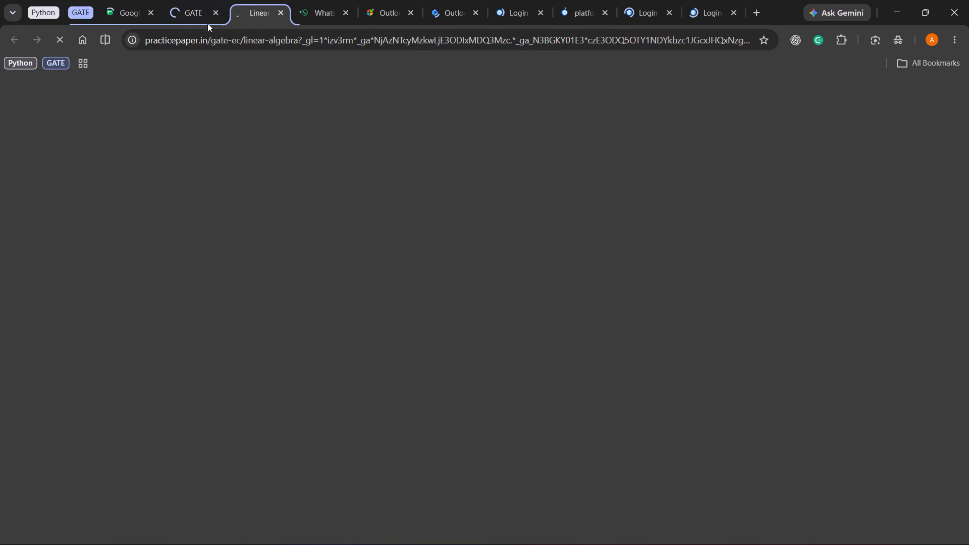
{"action": "left_click", "coordinate": [134, 15]}
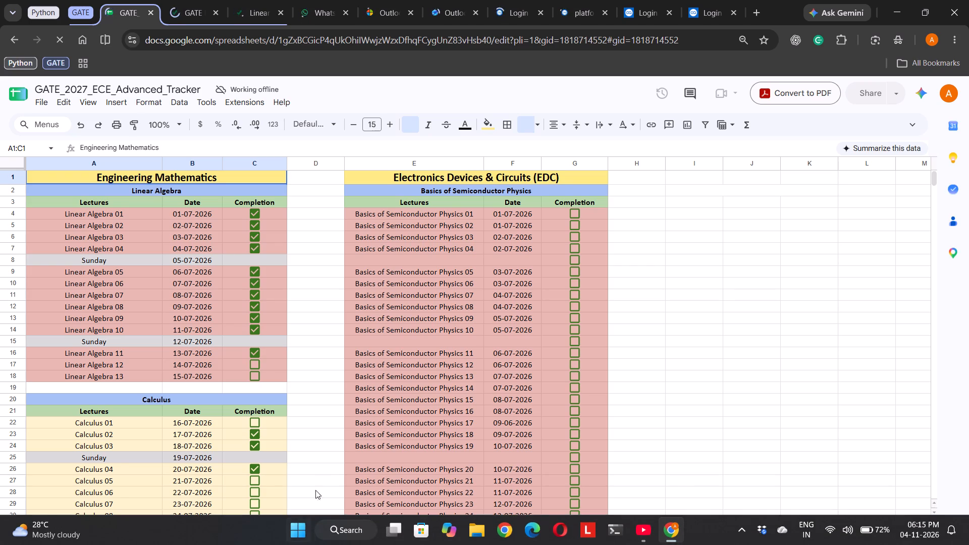
{"action": "scroll", "coordinate": [327, 343], "scroll_direction": "down", "scroll_amount": 5}
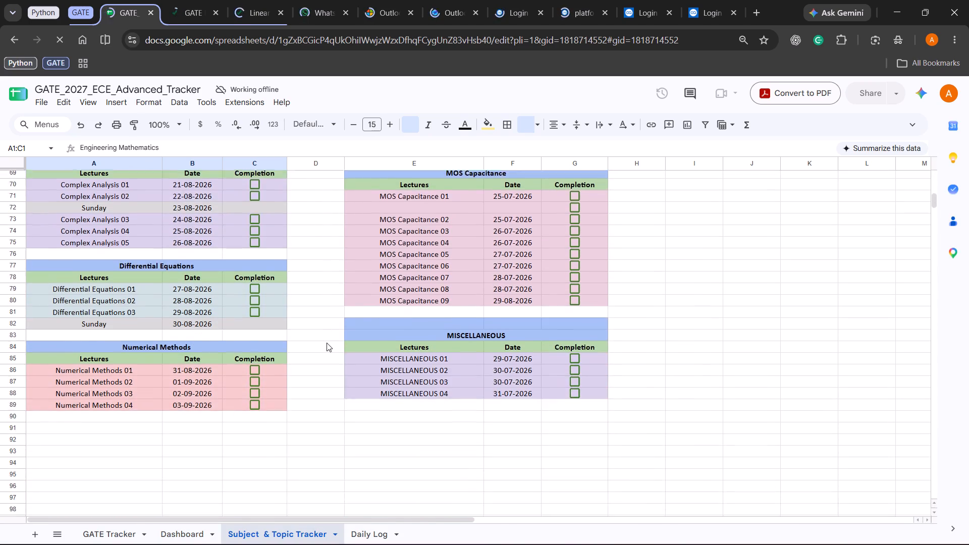
{"action": "scroll", "coordinate": [327, 343], "scroll_direction": "right", "scroll_amount": 2}
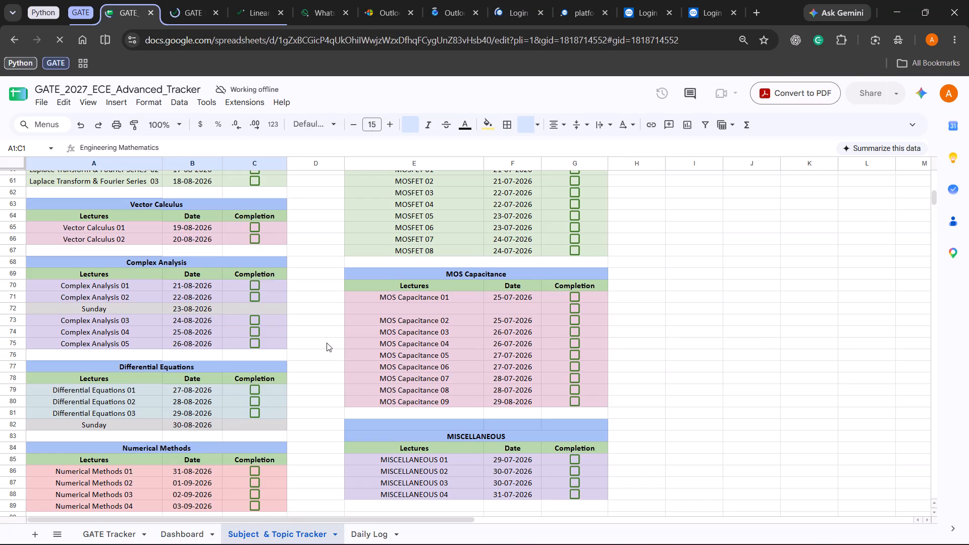
{"action": "scroll", "coordinate": [327, 343], "scroll_direction": "up", "scroll_amount": 3}
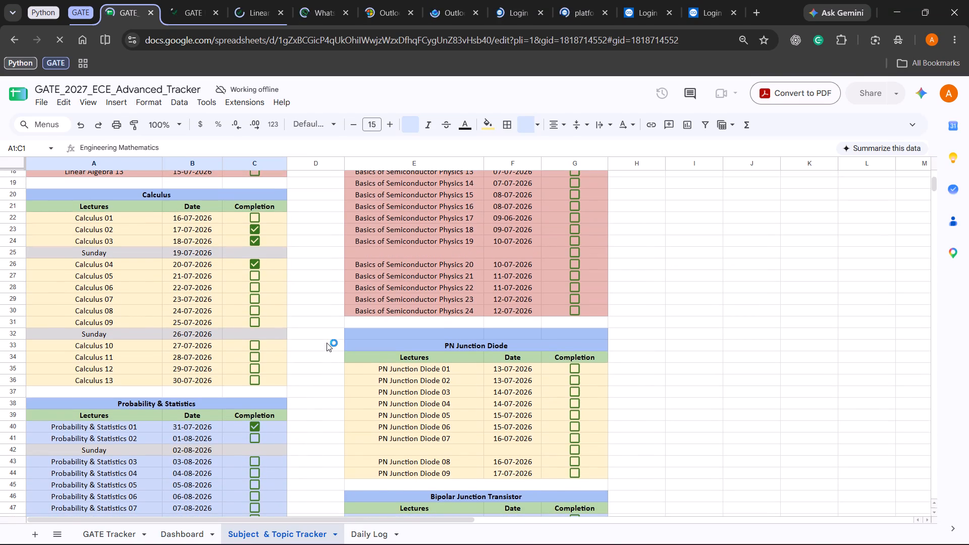
{"action": "scroll", "coordinate": [327, 343], "scroll_direction": "up", "scroll_amount": 2}
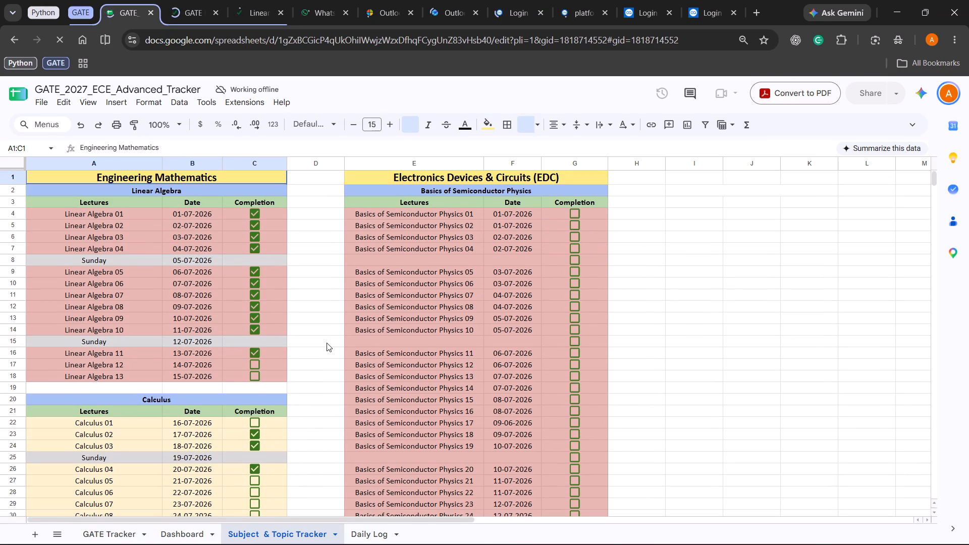
{"action": "scroll", "coordinate": [327, 343], "scroll_direction": "down", "scroll_amount": 5}
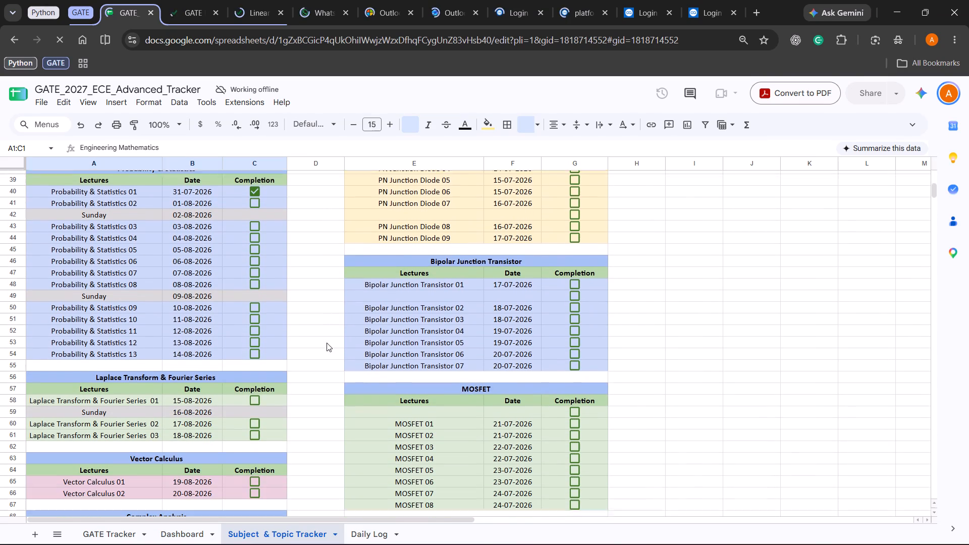
{"action": "scroll", "coordinate": [327, 343], "scroll_direction": "down", "scroll_amount": 3}
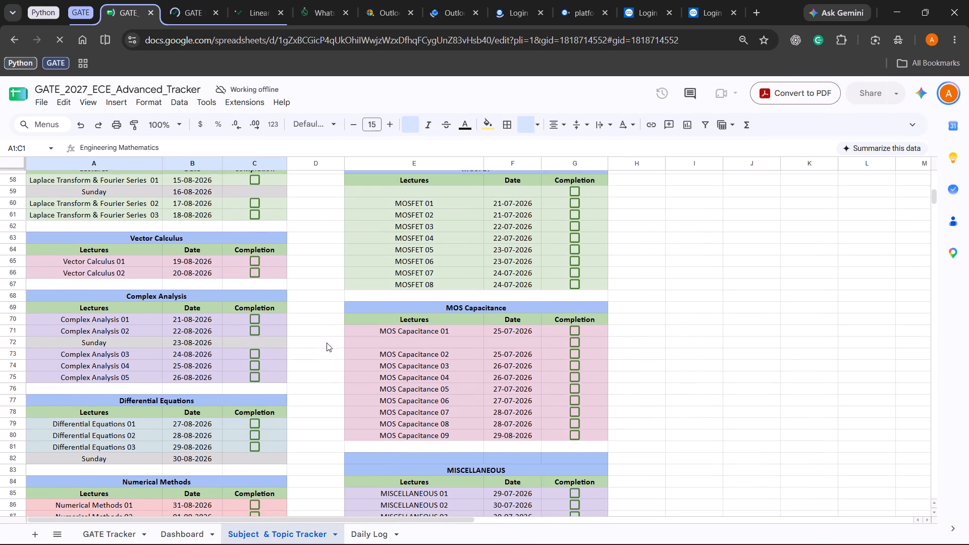
{"action": "scroll", "coordinate": [327, 343], "scroll_direction": "down", "scroll_amount": 1}
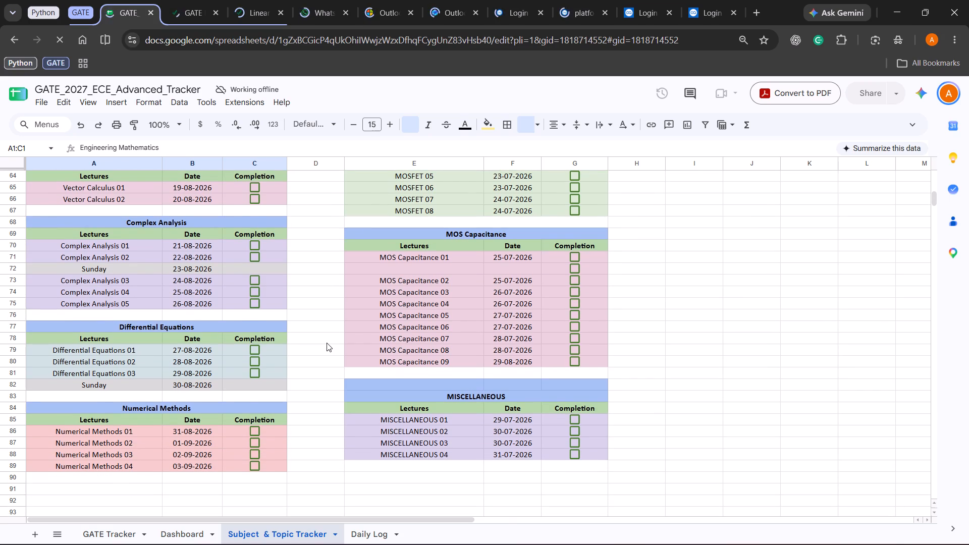
{"action": "scroll", "coordinate": [327, 343], "scroll_direction": "up", "scroll_amount": 4}
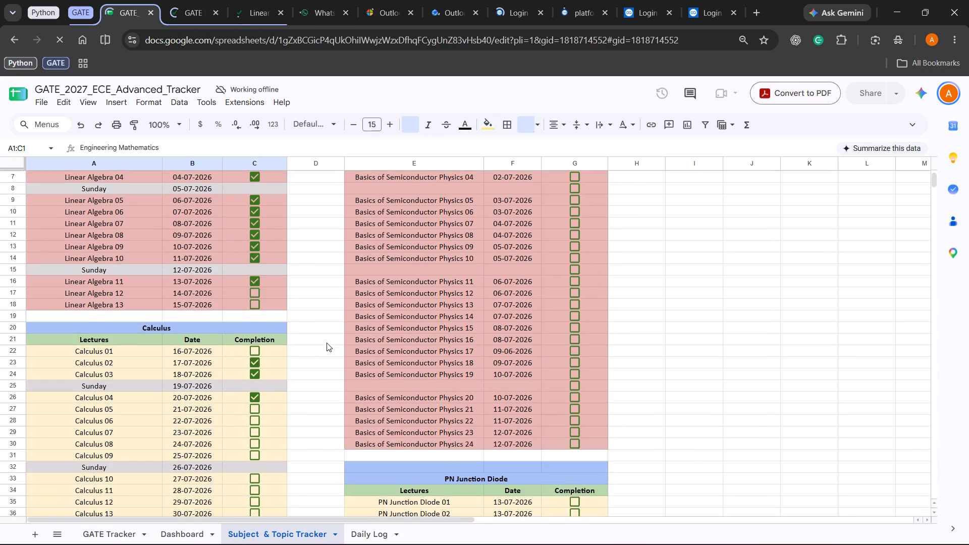
{"action": "scroll", "coordinate": [327, 343], "scroll_direction": "up", "scroll_amount": 2}
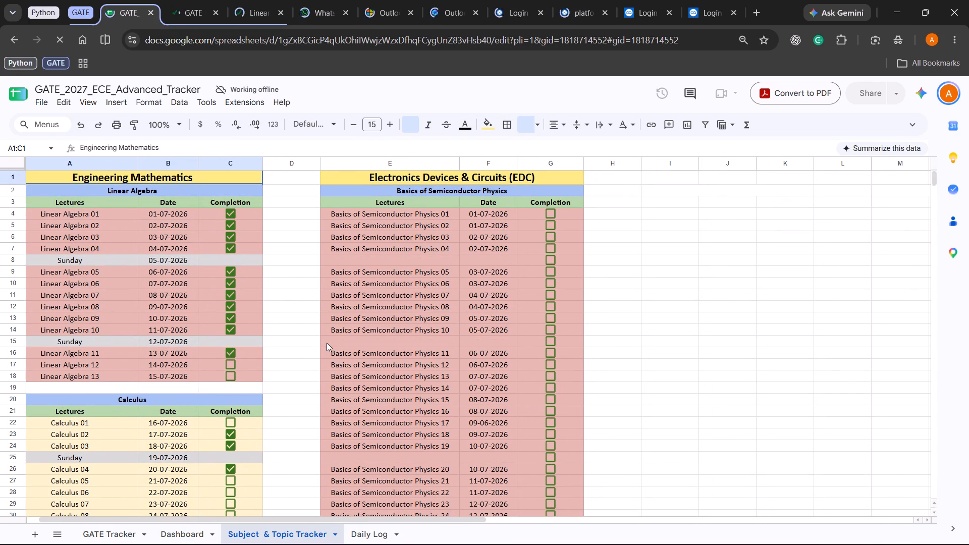
{"action": "scroll", "coordinate": [327, 343], "scroll_direction": "down", "scroll_amount": 1}
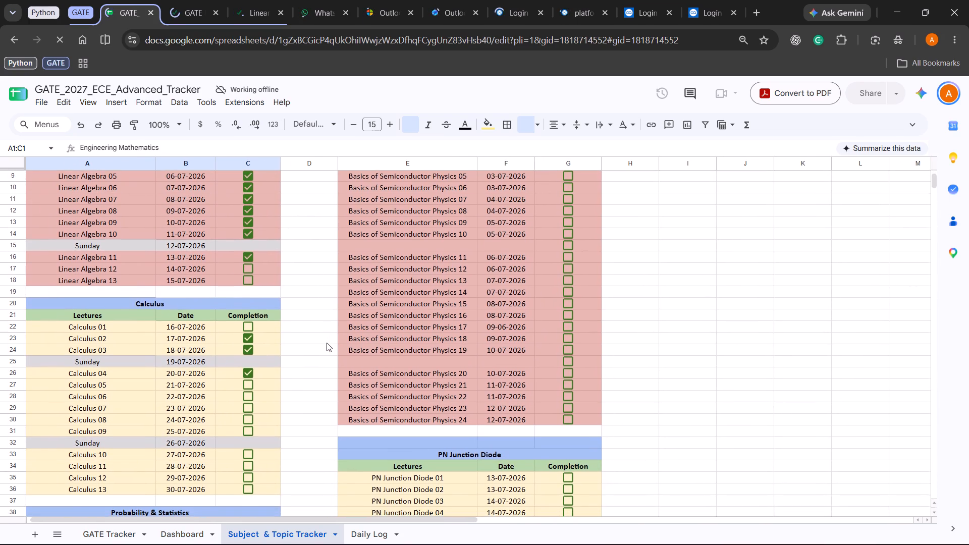
{"action": "scroll", "coordinate": [327, 343], "scroll_direction": "down", "scroll_amount": 2}
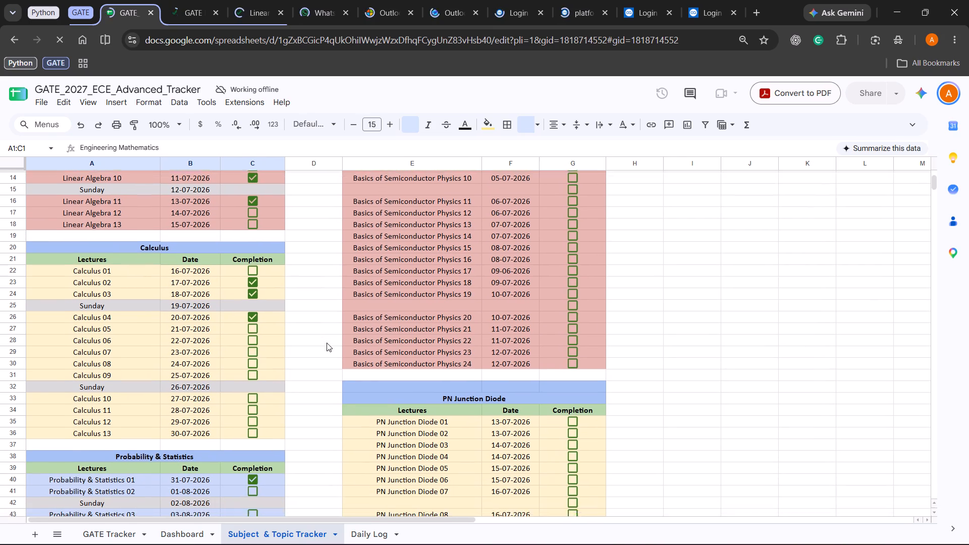
{"action": "scroll", "coordinate": [327, 343], "scroll_direction": "down", "scroll_amount": 3}
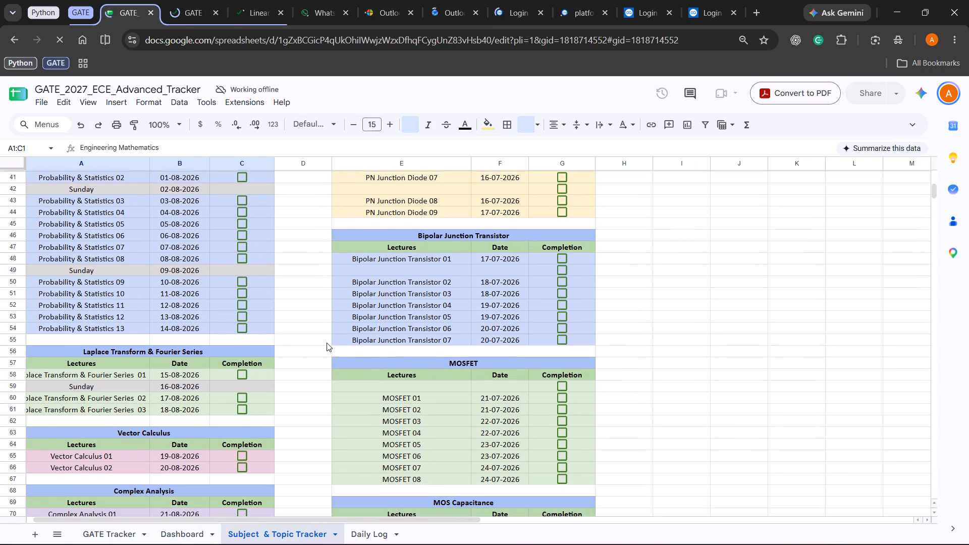
{"action": "scroll", "coordinate": [327, 343], "scroll_direction": "down", "scroll_amount": 1}
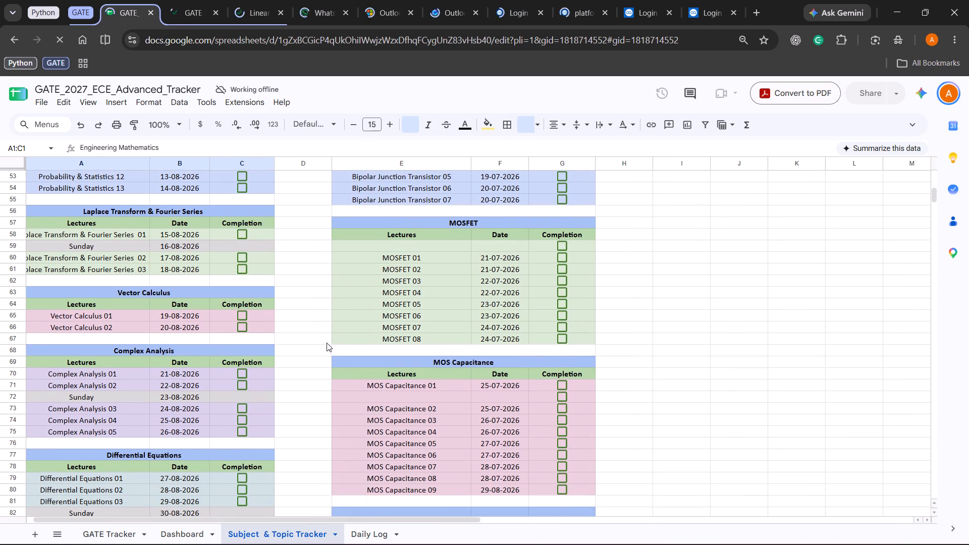
{"action": "scroll", "coordinate": [327, 343], "scroll_direction": "down", "scroll_amount": 2}
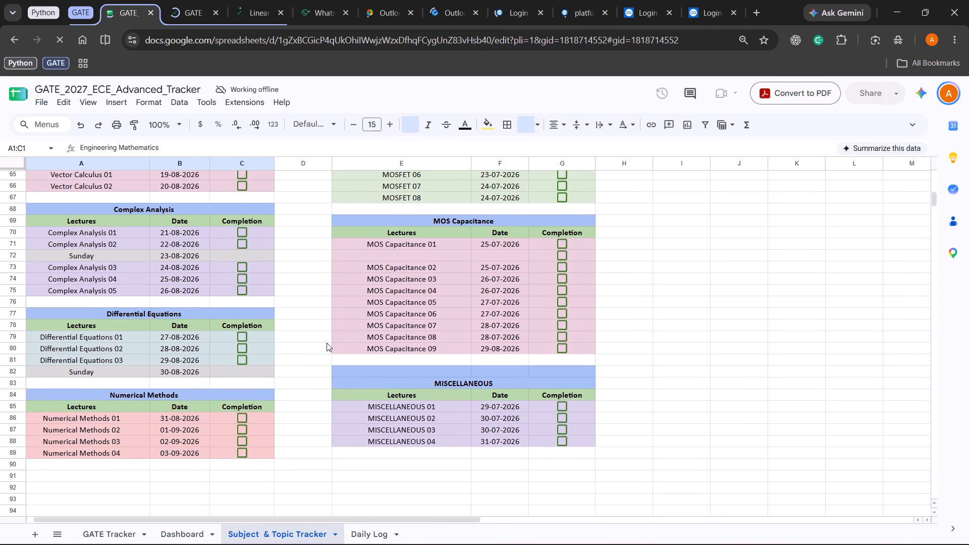
{"action": "scroll", "coordinate": [327, 343], "scroll_direction": "up", "scroll_amount": 8}
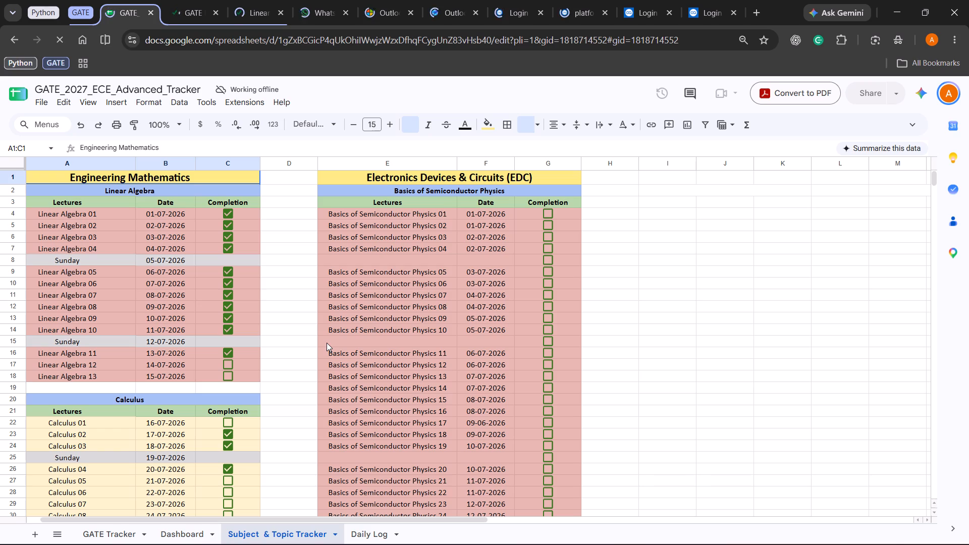
{"action": "scroll", "coordinate": [327, 343], "scroll_direction": "down", "scroll_amount": 1}
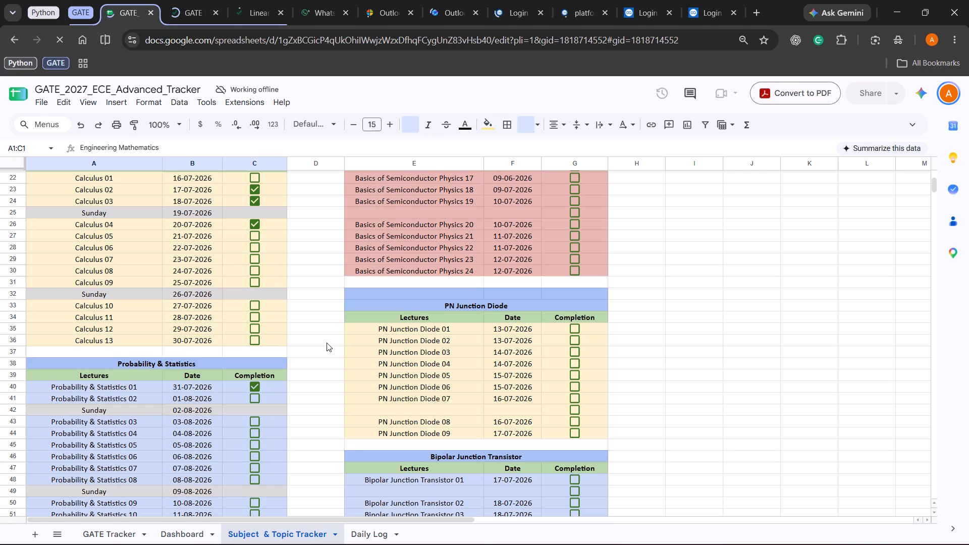
{"action": "scroll", "coordinate": [480, 479], "scroll_direction": "down", "scroll_amount": 2}
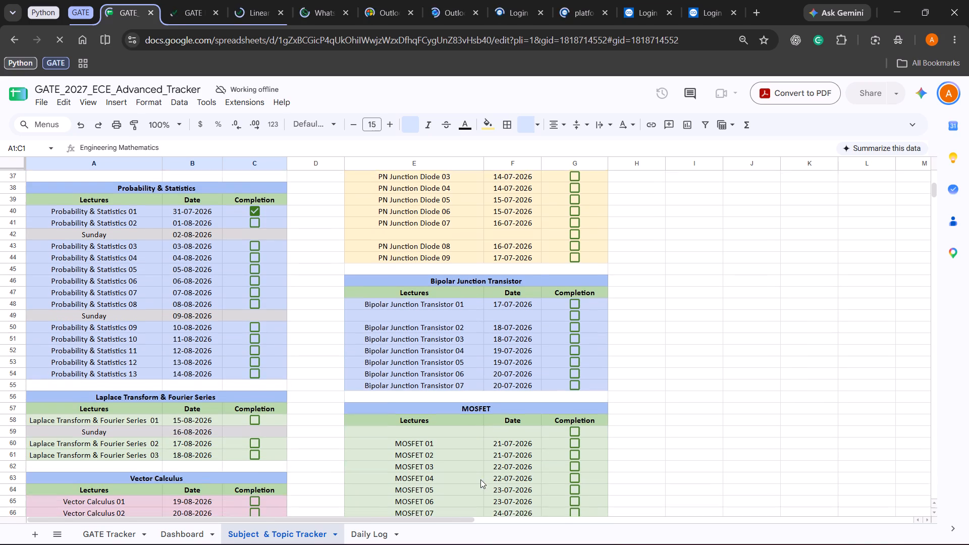
{"action": "scroll", "coordinate": [480, 479], "scroll_direction": "down", "scroll_amount": 1}
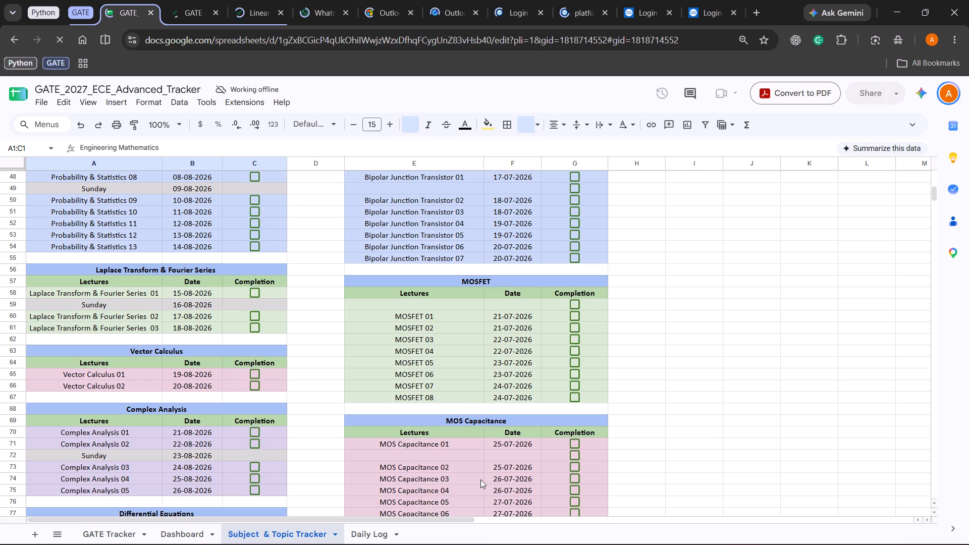
{"action": "scroll", "coordinate": [480, 479], "scroll_direction": "down", "scroll_amount": 2}
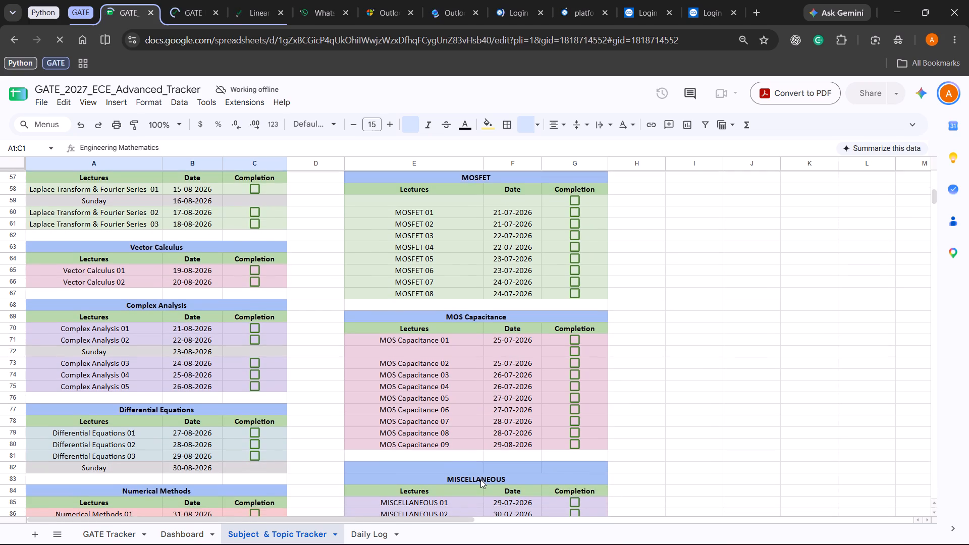
{"action": "scroll", "coordinate": [480, 479], "scroll_direction": "down", "scroll_amount": 1}
{"action": "scroll", "coordinate": [480, 479], "scroll_direction": "up", "scroll_amount": 1}
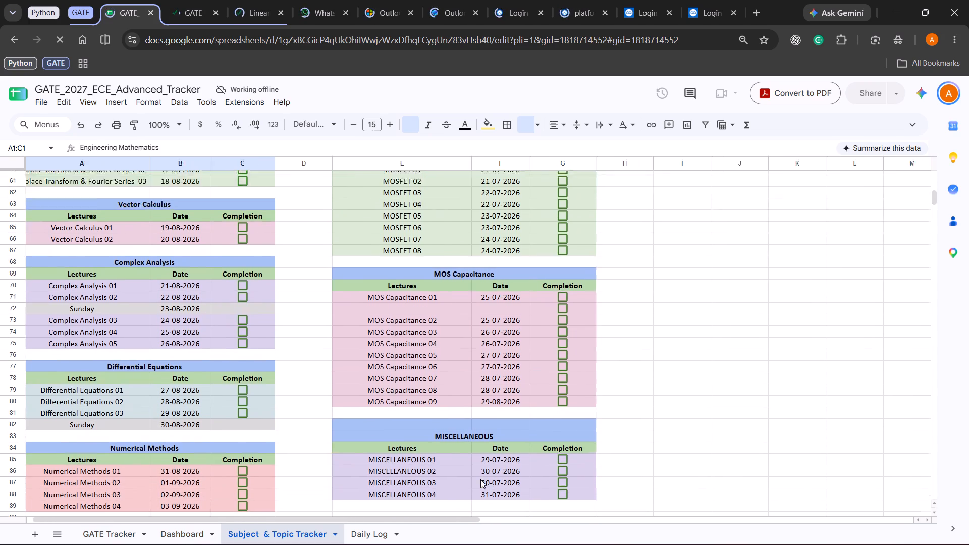
{"action": "scroll", "coordinate": [480, 479], "scroll_direction": "up", "scroll_amount": 3}
{"action": "scroll", "coordinate": [480, 479], "scroll_direction": "right", "scroll_amount": 2}
{"action": "scroll", "coordinate": [480, 479], "scroll_direction": "up", "scroll_amount": 3}
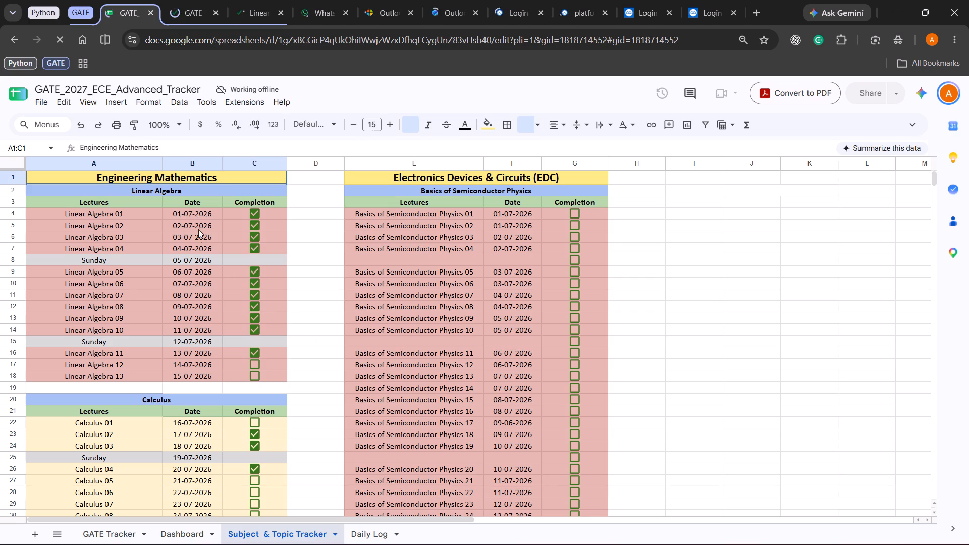
Set the date of Linear Algebra 01 to 01-11-2026.
{"action": "left_click", "coordinate": [187, 214]}
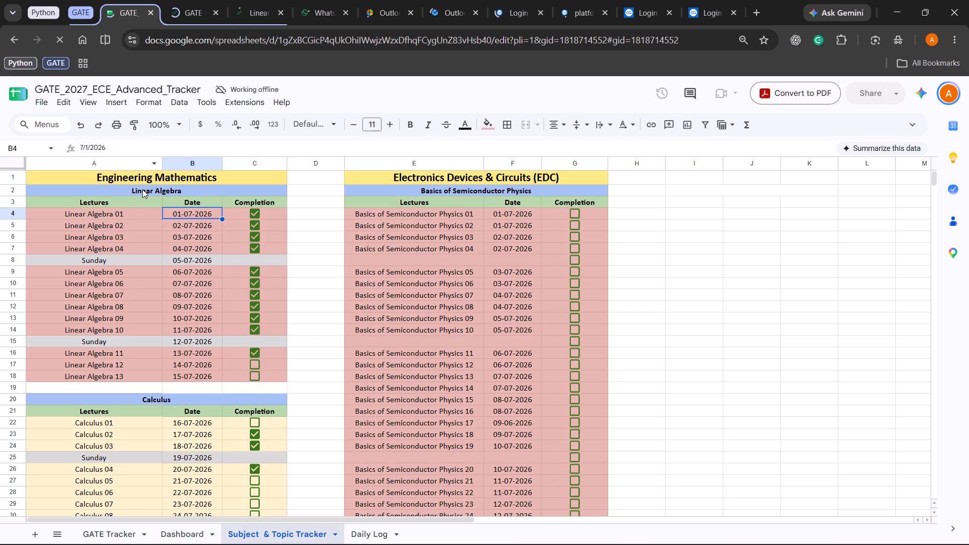
{"action": "double_click", "coordinate": [176, 212]}
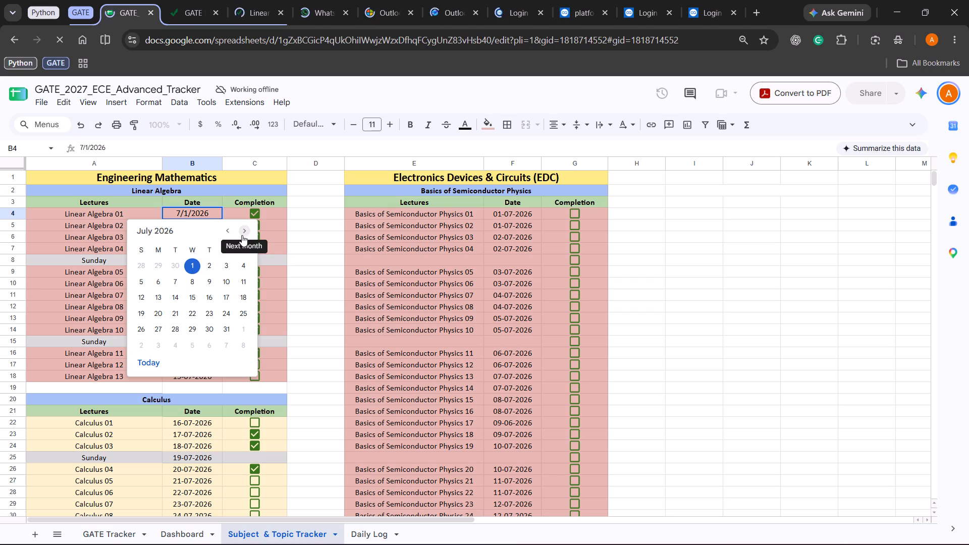
{"action": "left_click", "coordinate": [242, 235]}
{"action": "left_click", "coordinate": [242, 235]}
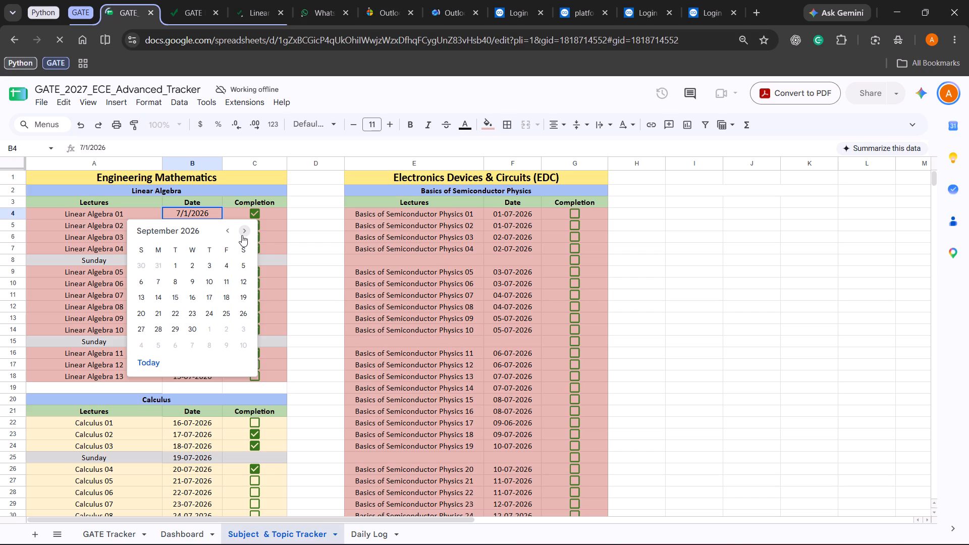
{"action": "left_click", "coordinate": [242, 235]}
{"action": "left_click", "coordinate": [242, 235]}
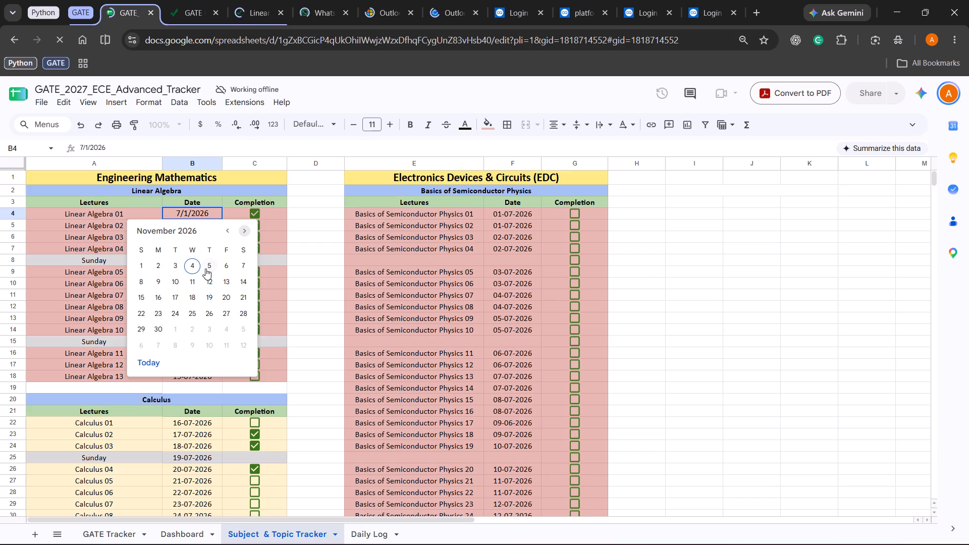
{"action": "left_click", "coordinate": [144, 269]}
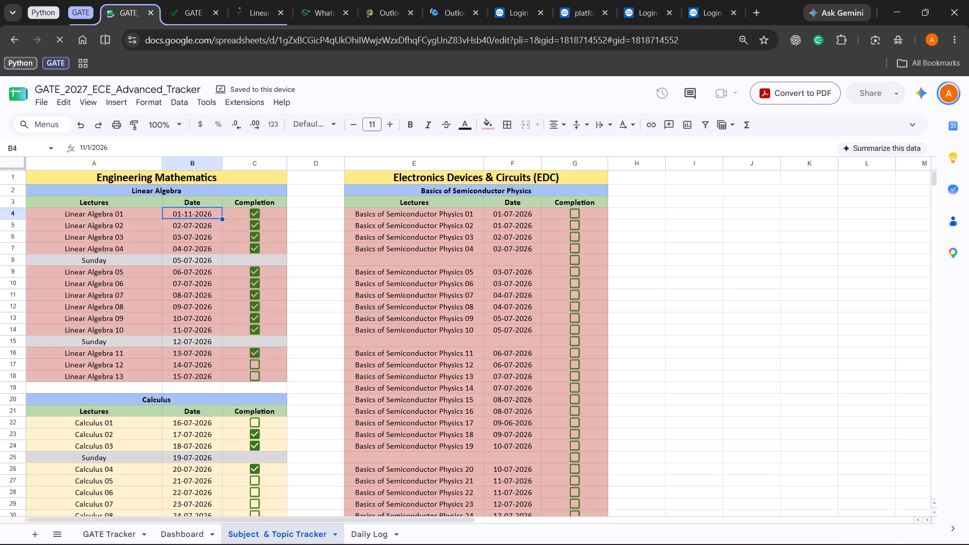
Fill the date series down from Linear Algebra 01 through Linear Algebra 13, reaching 15-11-2026.
{"action": "left_click_drag", "start_coordinate": [223, 220], "coordinate": [218, 244]}
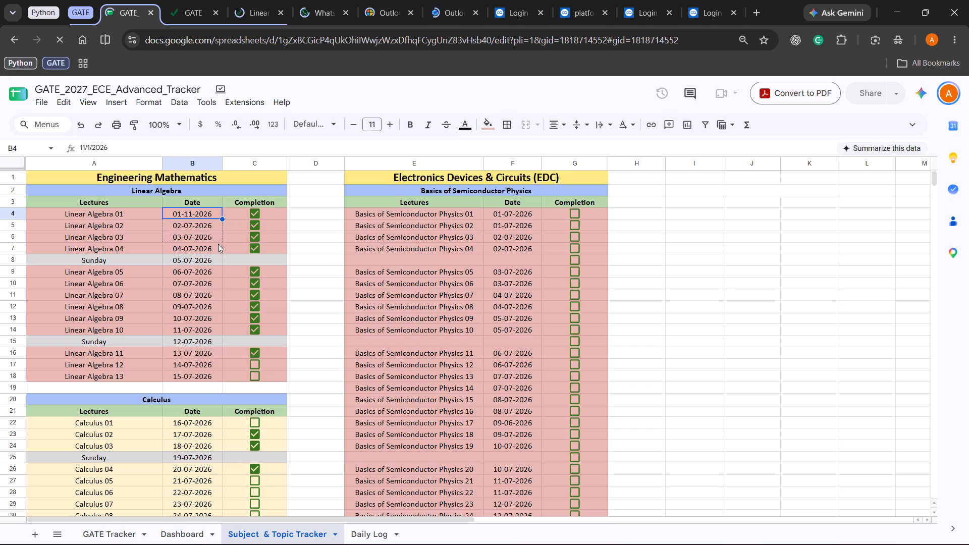
{"action": "left_click_drag", "start_coordinate": [218, 244], "coordinate": [219, 393]}
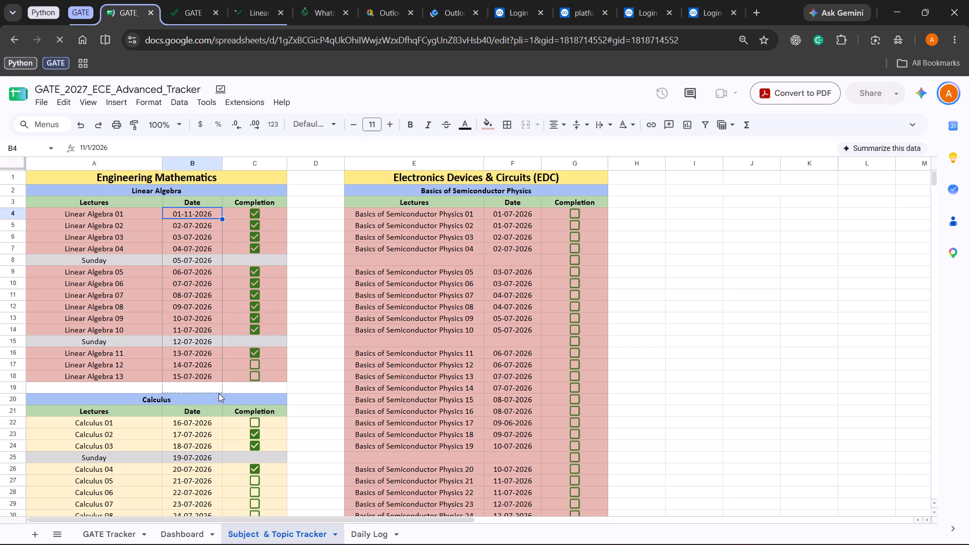
{"action": "left_click_drag", "start_coordinate": [219, 393], "coordinate": [221, 377]}
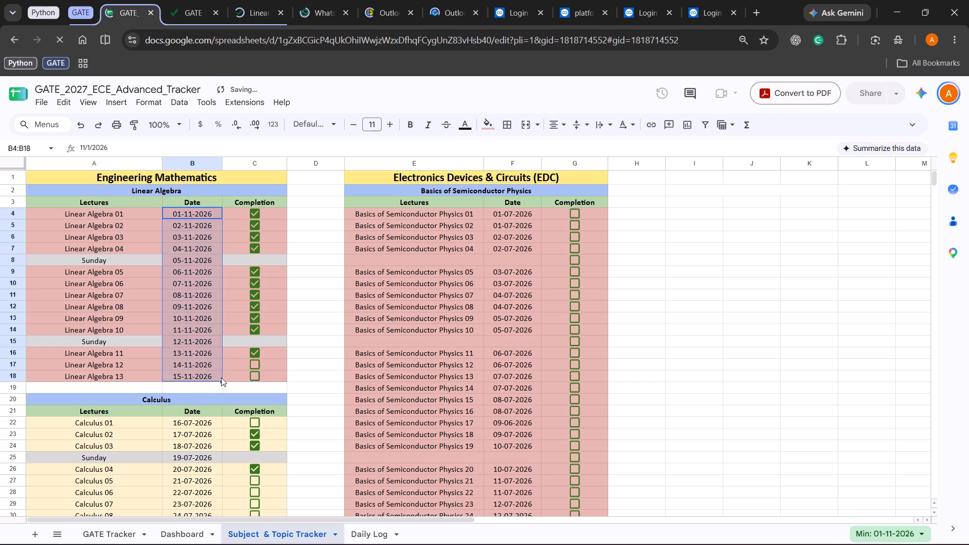
Match the fill of the first Linear Algebra Sunday's date cell to the grey of its Sunday label.
{"action": "left_click", "coordinate": [182, 262]}
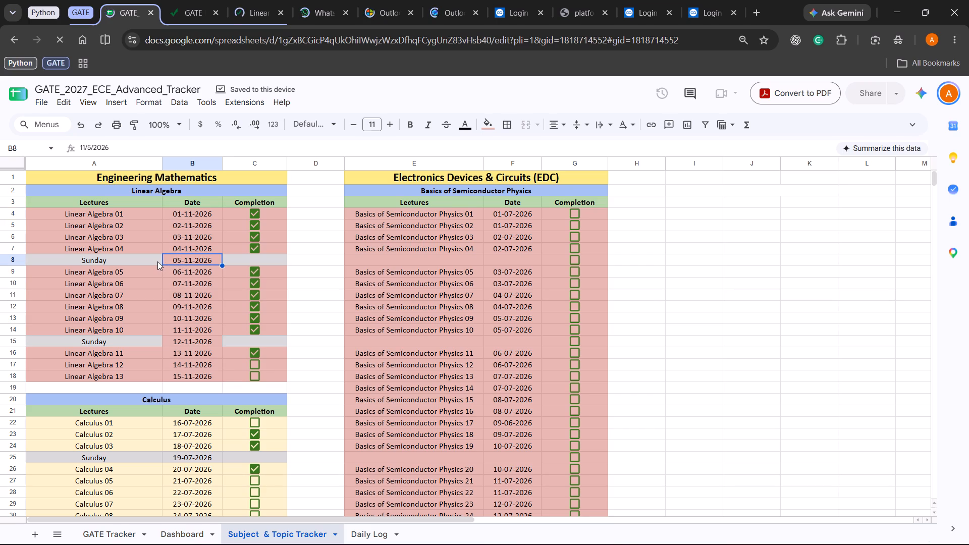
{"action": "left_click", "coordinate": [157, 261]}
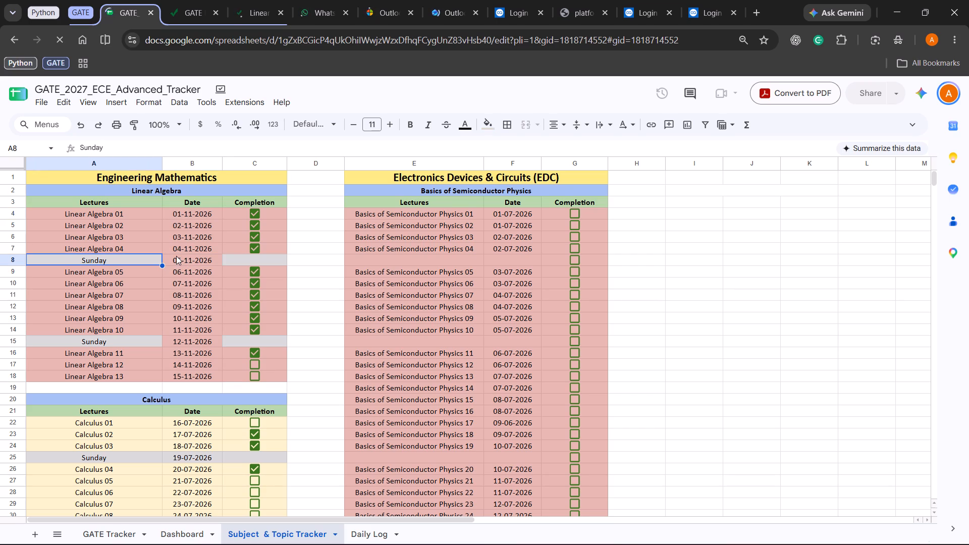
{"action": "left_click", "coordinate": [176, 256]}
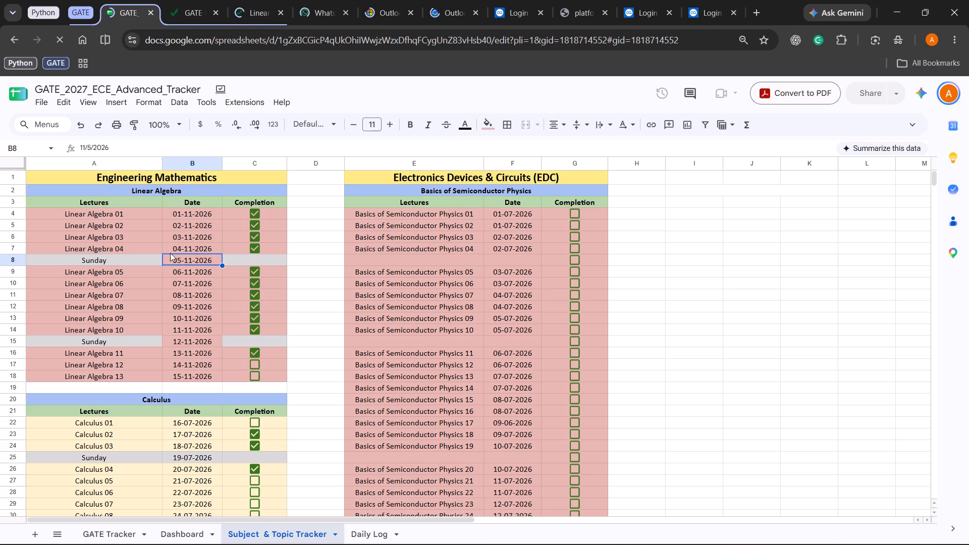
{"action": "left_click", "coordinate": [156, 263]}
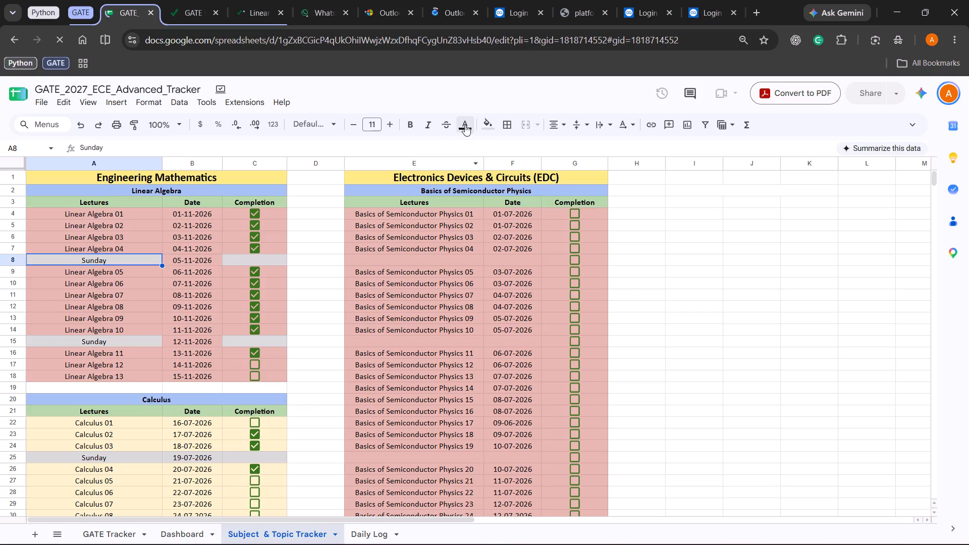
{"action": "left_click", "coordinate": [484, 125]}
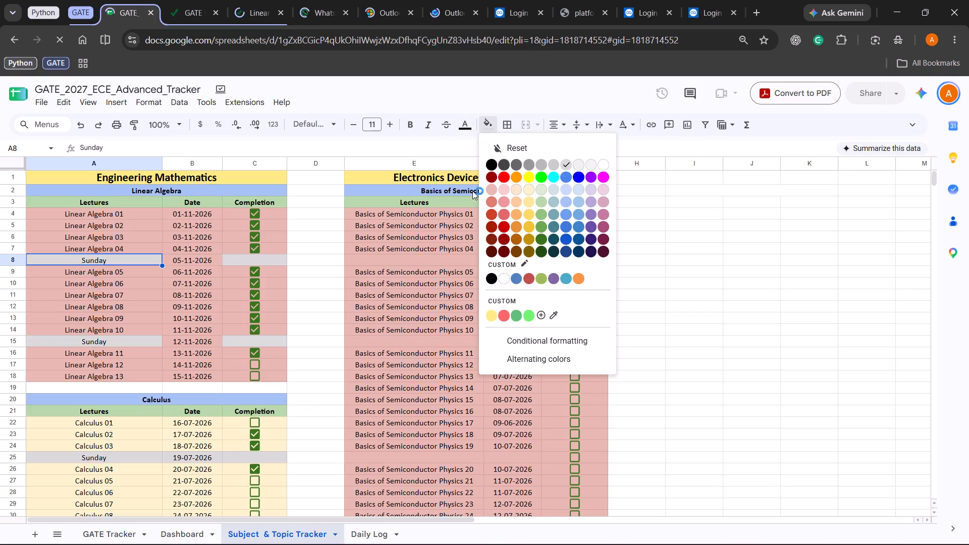
{"action": "left_click", "coordinate": [209, 257]}
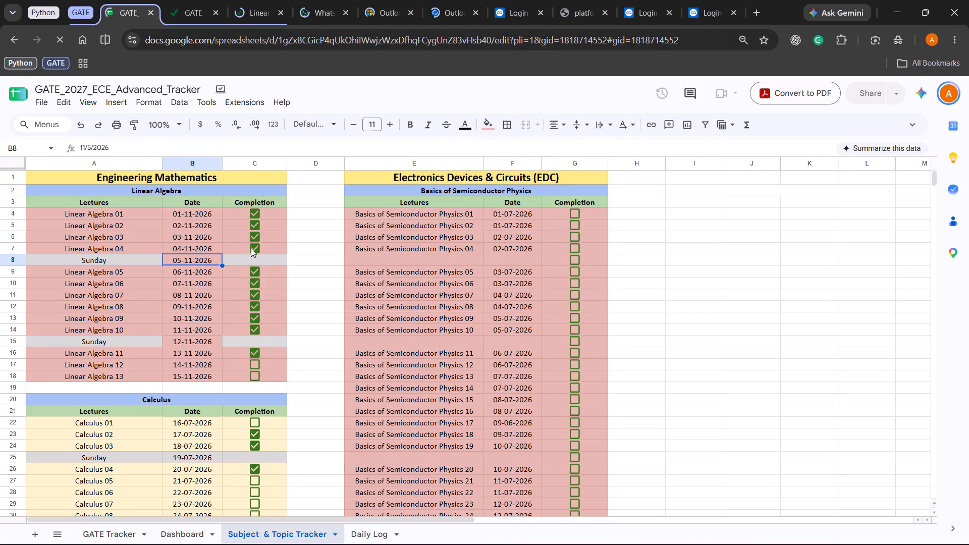
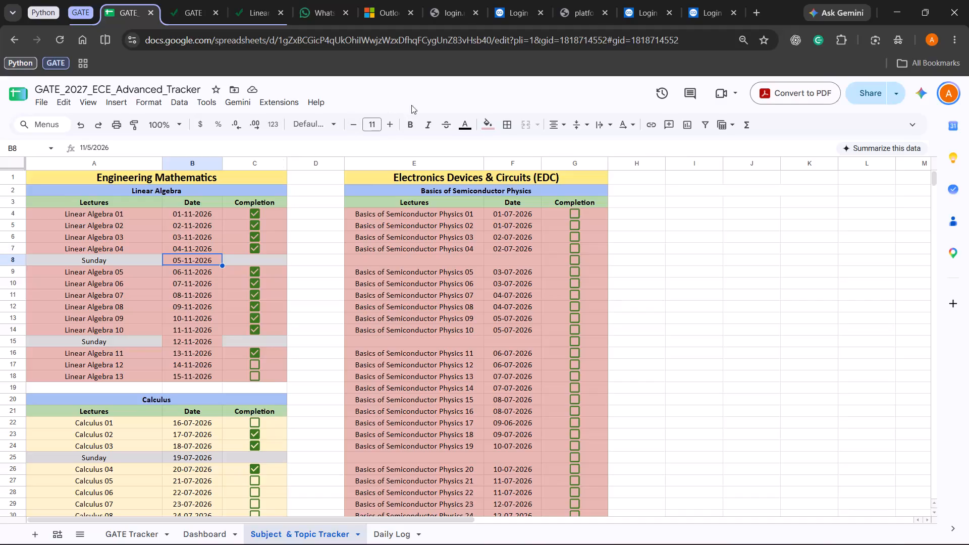
Fill the first Linear Algebra Sunday's date cell with light grey and compare it with its Sunday label's fill.
{"action": "left_click", "coordinate": [487, 121]}
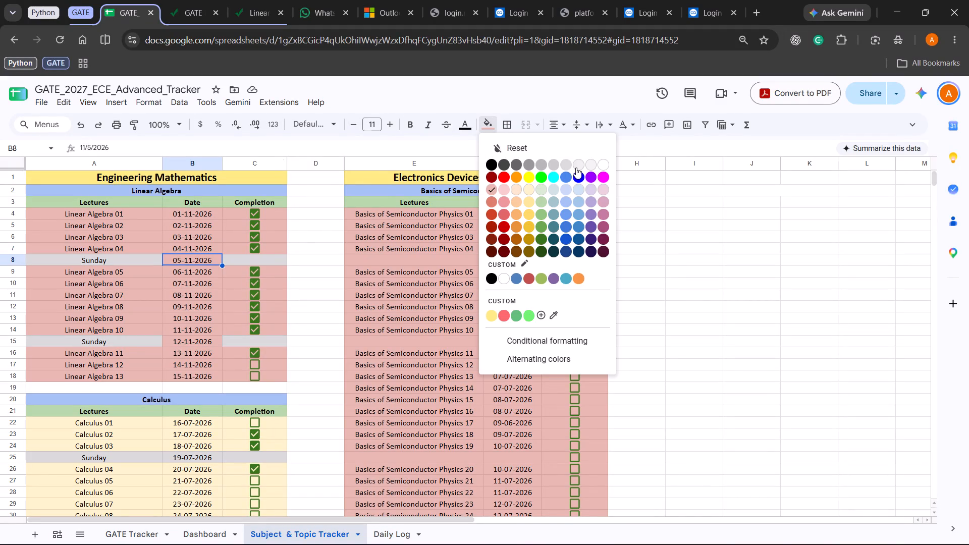
{"action": "left_click", "coordinate": [570, 168]}
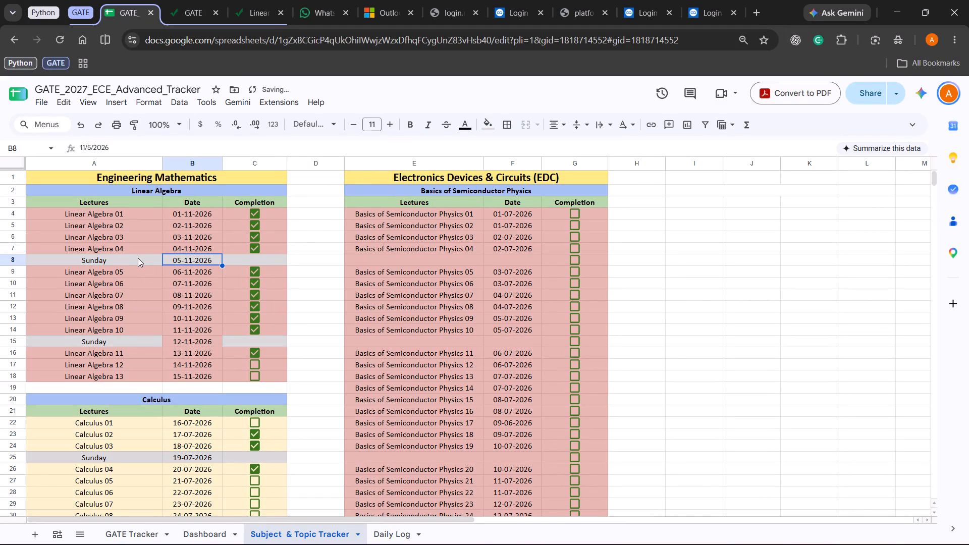
{"action": "left_click", "coordinate": [483, 123]}
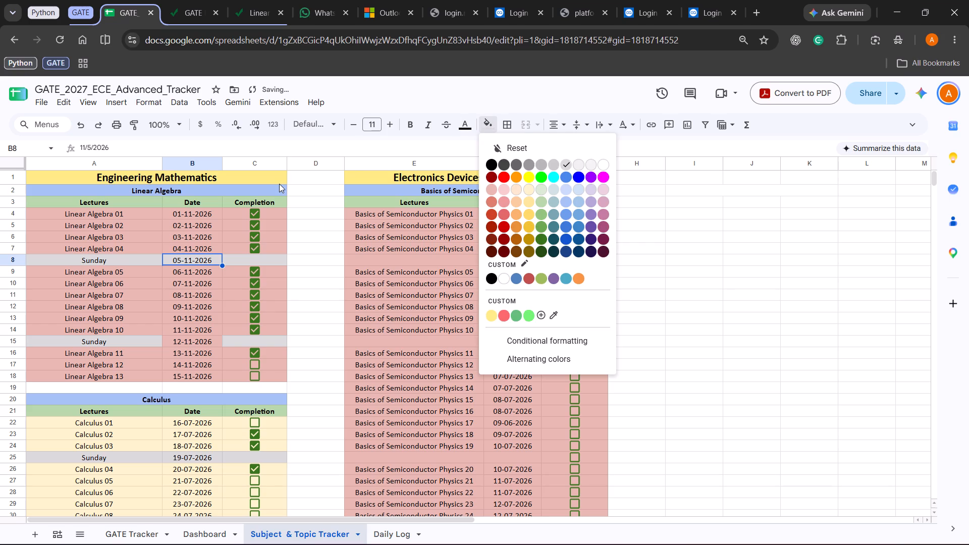
{"action": "left_click", "coordinate": [140, 260]}
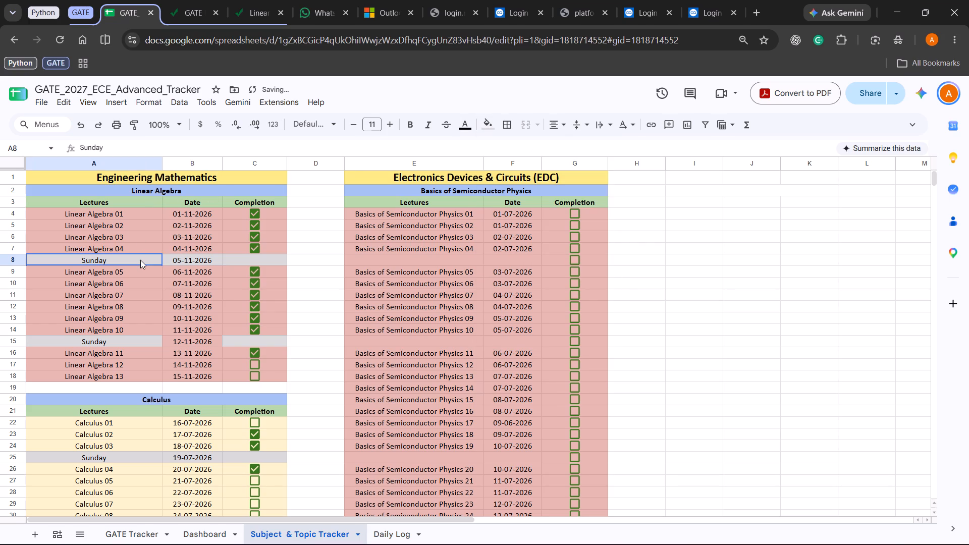
{"action": "left_click", "coordinate": [486, 121]}
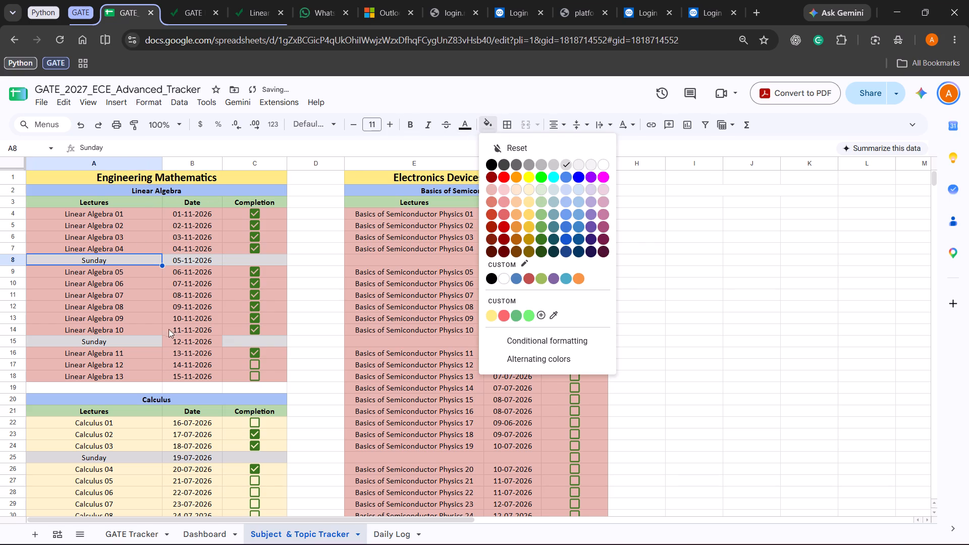
Fill the second Linear Algebra Sunday's date cell, 12-11-2026, with the same light grey.
{"action": "left_click", "coordinate": [165, 342]}
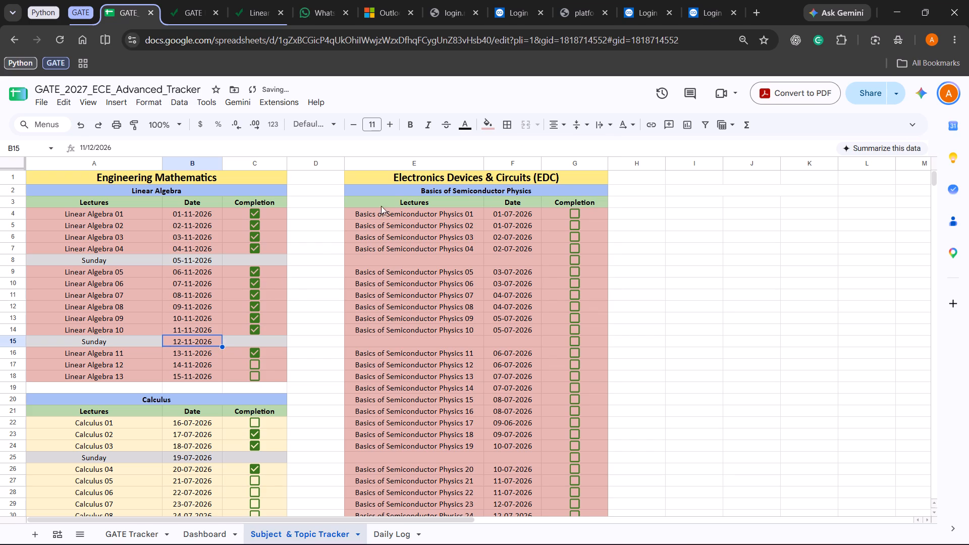
{"action": "left_click", "coordinate": [493, 127]}
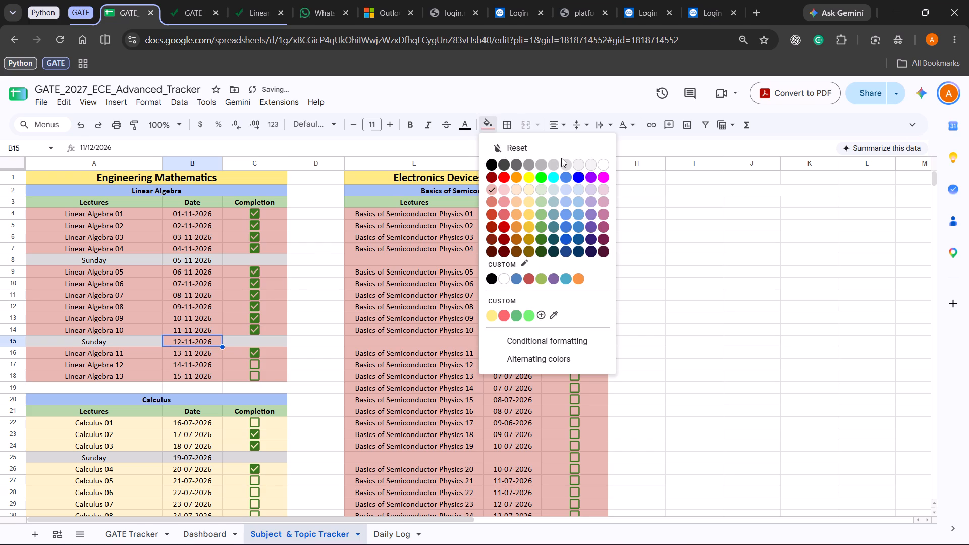
{"action": "left_click", "coordinate": [567, 162]}
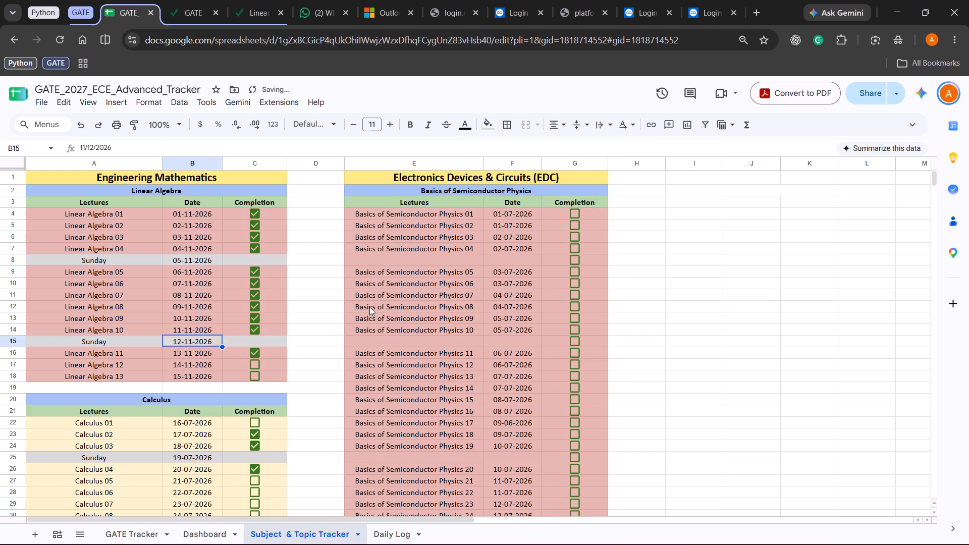
Clear the completion marks of Linear Algebra 11 back through Linear Algebra 01.
{"action": "scroll", "coordinate": [297, 344], "scroll_direction": "down", "scroll_amount": 1}
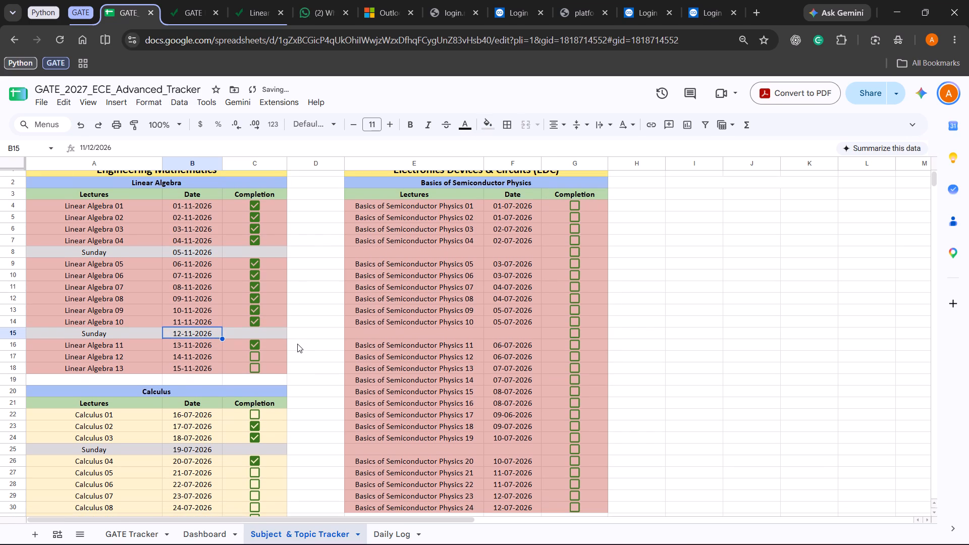
{"action": "left_click", "coordinate": [255, 348]}
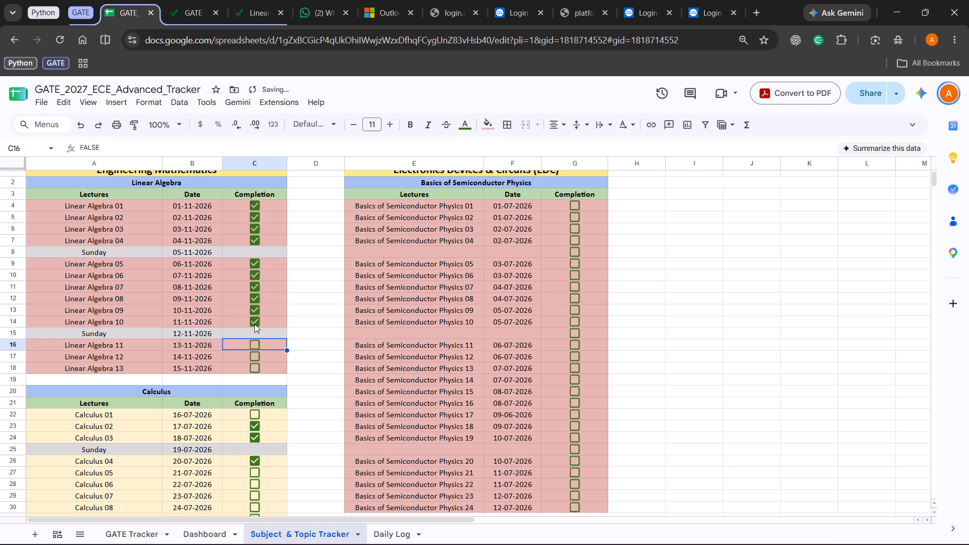
{"action": "left_click", "coordinate": [254, 323]}
{"action": "left_click", "coordinate": [254, 312]}
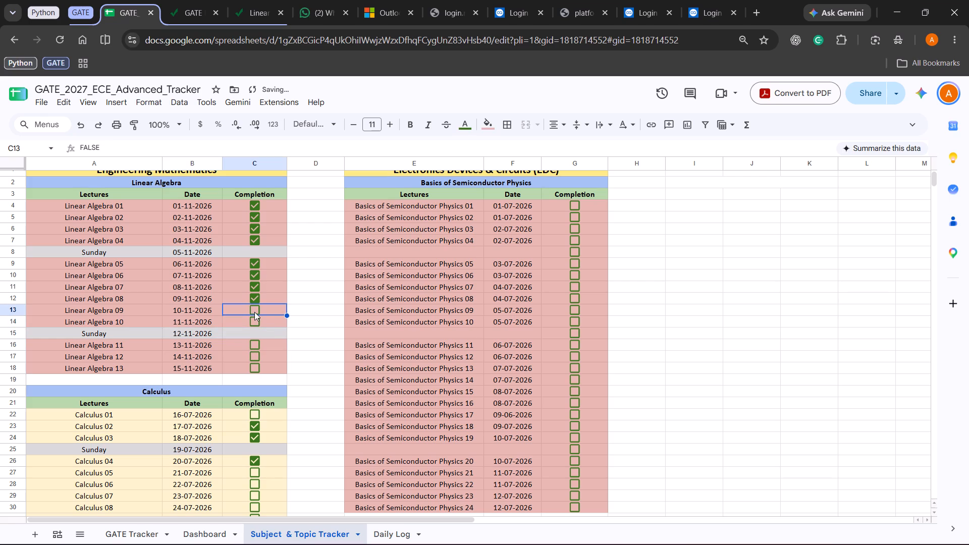
{"action": "left_click", "coordinate": [255, 301]}
{"action": "left_click", "coordinate": [255, 288]}
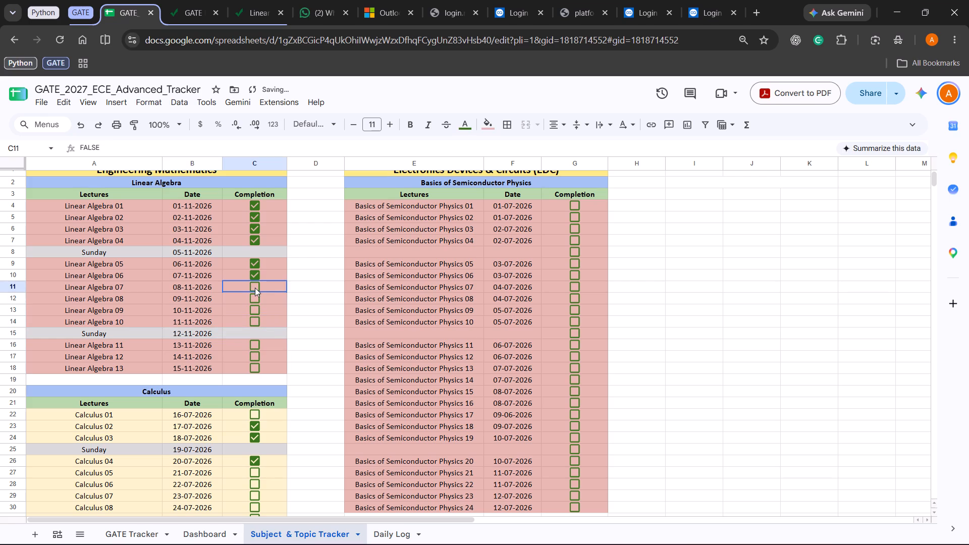
{"action": "left_click", "coordinate": [255, 277]}
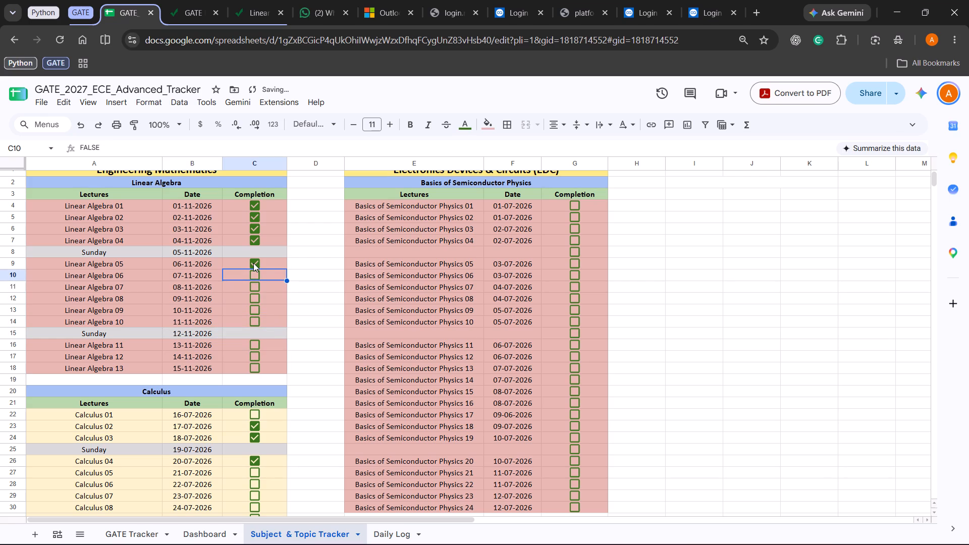
{"action": "left_click", "coordinate": [253, 263]}
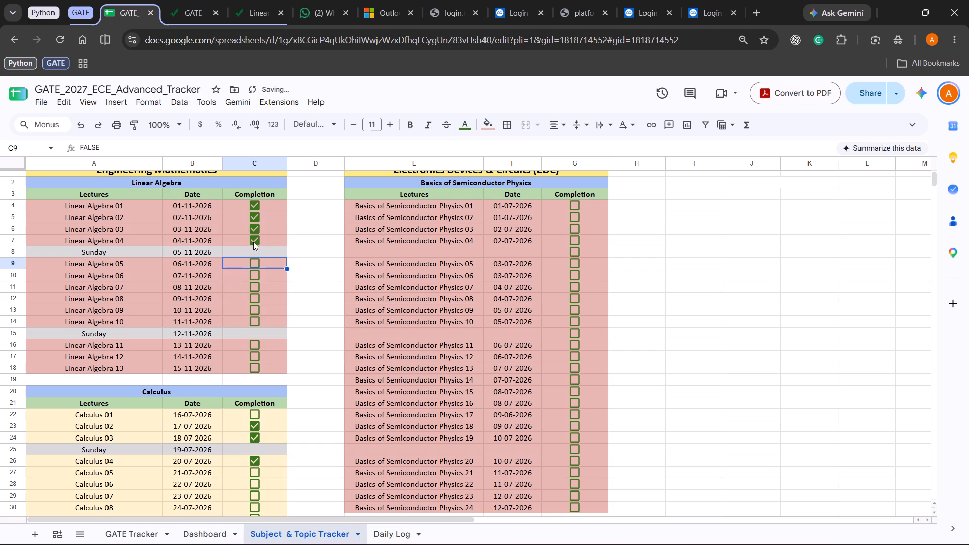
{"action": "left_click", "coordinate": [253, 242]}
{"action": "left_click", "coordinate": [253, 233]}
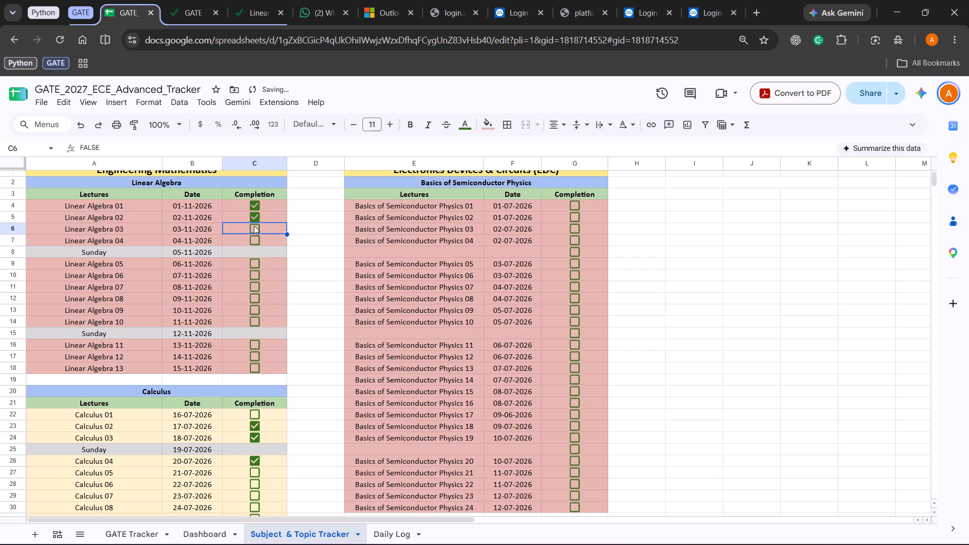
{"action": "left_click", "coordinate": [255, 219]}
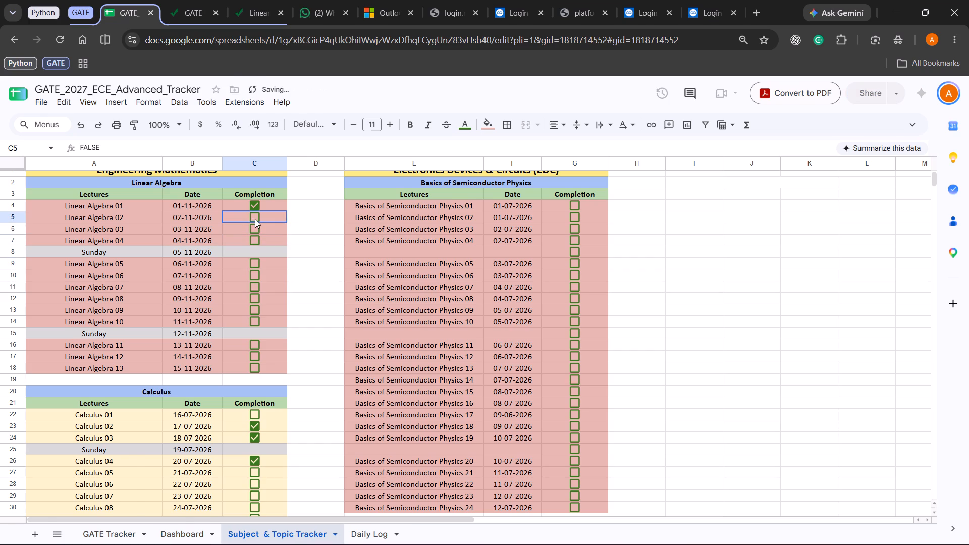
{"action": "left_click", "coordinate": [256, 208]}
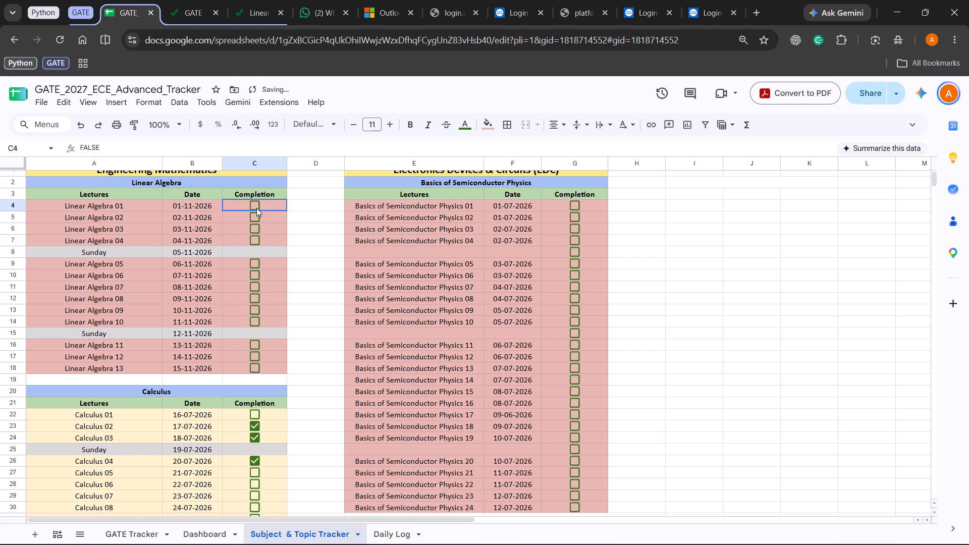
Clear the completion marks of Calculus 02, Calculus 03 and Calculus 04.
{"action": "scroll", "coordinate": [232, 297], "scroll_direction": "down", "scroll_amount": 2}
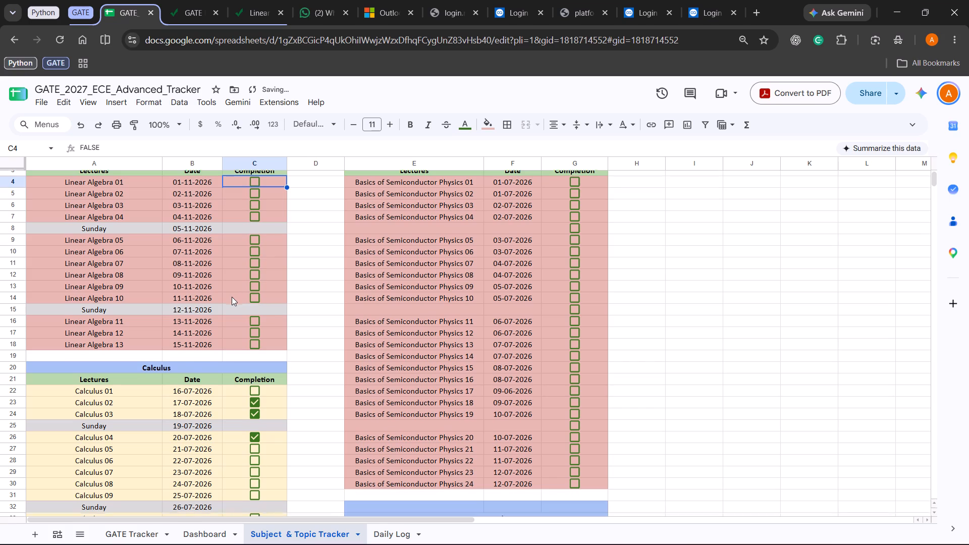
{"action": "scroll", "coordinate": [232, 297], "scroll_direction": "down", "scroll_amount": 1}
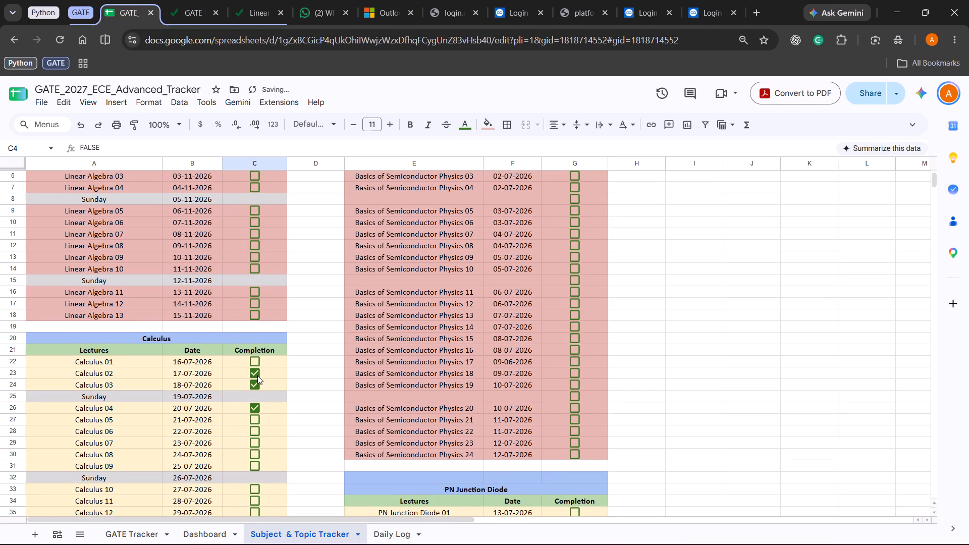
{"action": "left_click", "coordinate": [256, 371]}
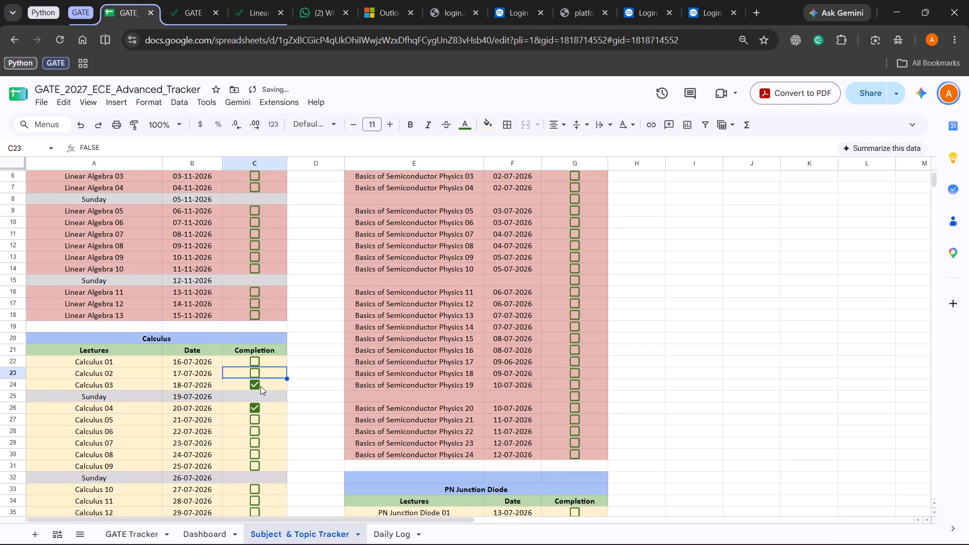
{"action": "left_click", "coordinate": [258, 385]}
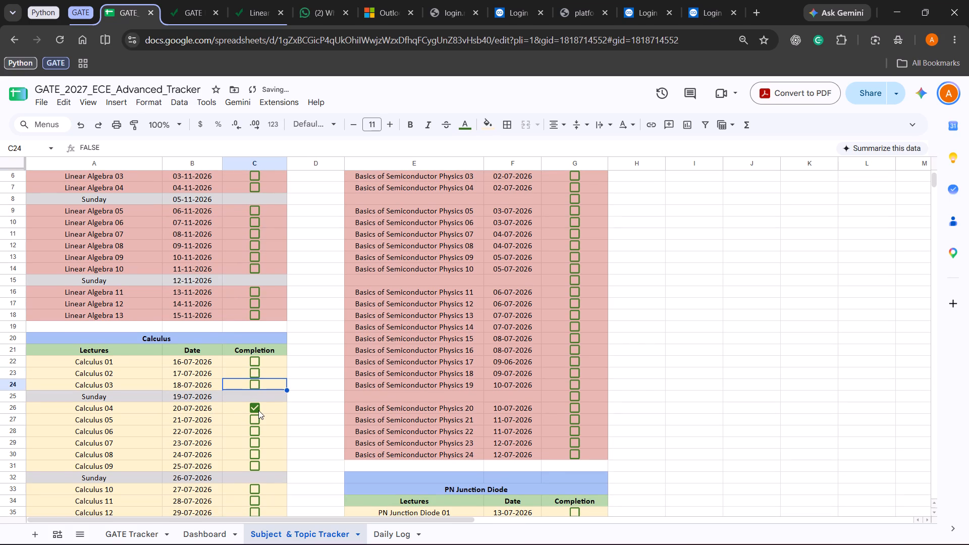
{"action": "left_click", "coordinate": [258, 410]}
Clear the completion mark of Probability & Statistics 01.
{"action": "scroll", "coordinate": [224, 410], "scroll_direction": "down", "scroll_amount": 2}
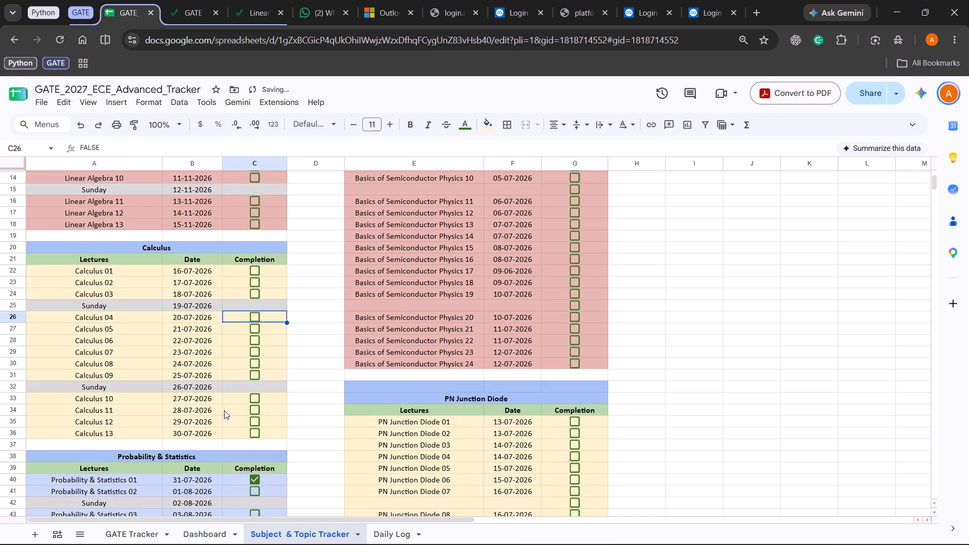
{"action": "scroll", "coordinate": [224, 410], "scroll_direction": "down", "scroll_amount": 1}
{"action": "left_click", "coordinate": [250, 386]}
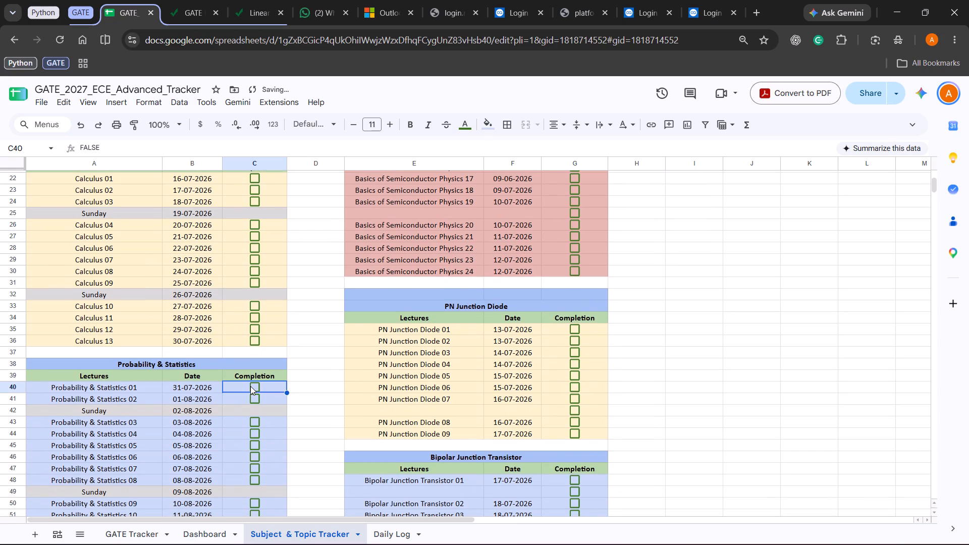
Look through the remaining Engineering Mathematics topics for leftover completion marks and return to the Calculus dates.
{"action": "scroll", "coordinate": [216, 470], "scroll_direction": "down", "scroll_amount": 3}
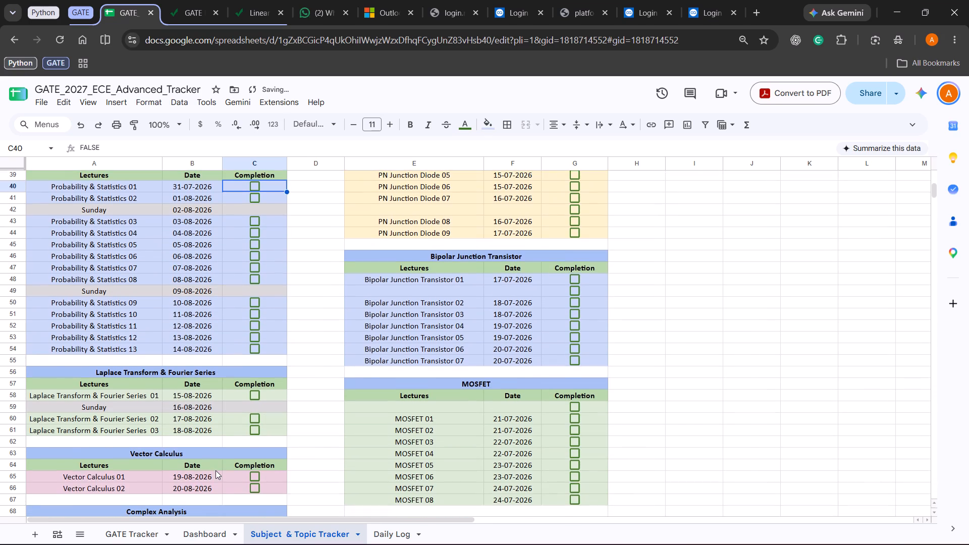
{"action": "scroll", "coordinate": [216, 470], "scroll_direction": "down", "scroll_amount": 3}
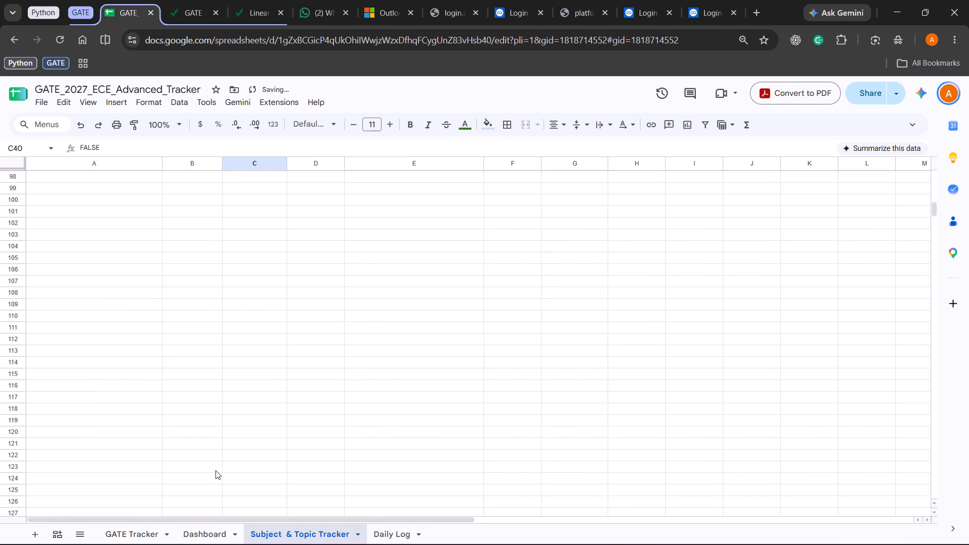
{"action": "scroll", "coordinate": [216, 470], "scroll_direction": "up", "scroll_amount": 5}
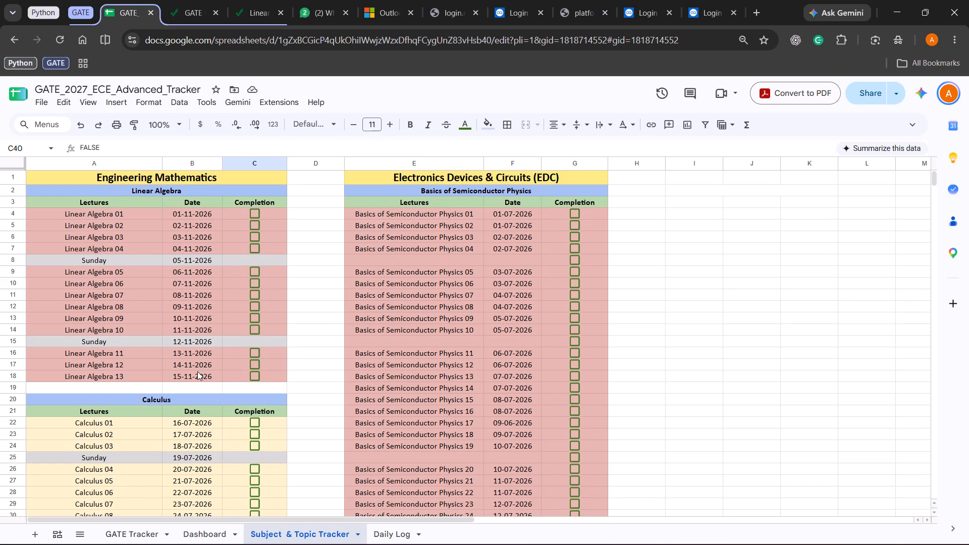
Set the date of Calculus 01 to 16-11-2026.
{"action": "double_click", "coordinate": [179, 423]}
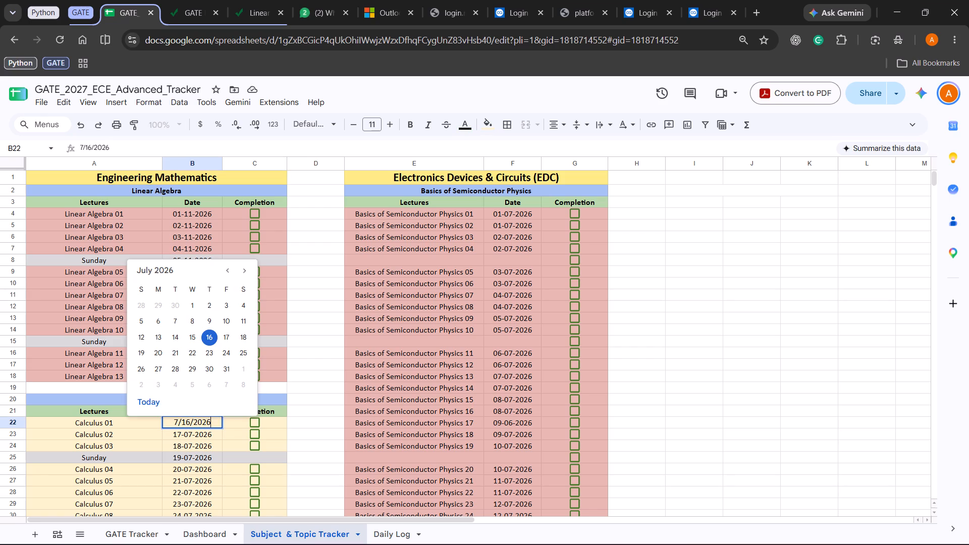
{"action": "triple_click", "coordinate": [243, 269]}
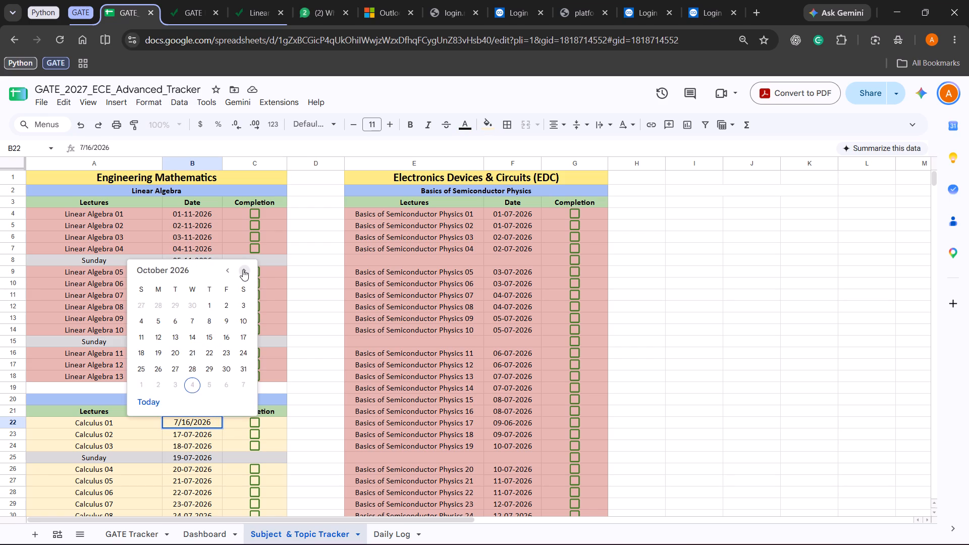
{"action": "left_click", "coordinate": [243, 269]}
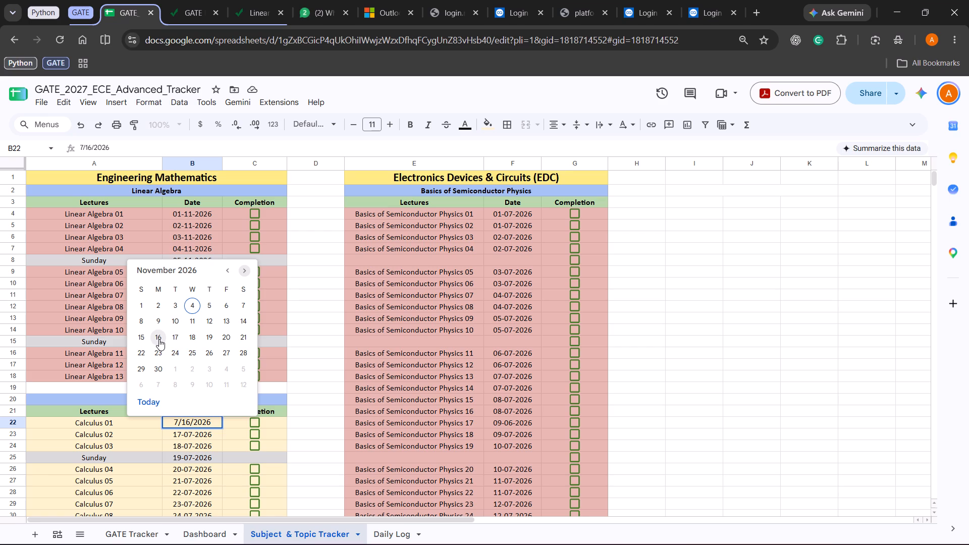
{"action": "left_click", "coordinate": [159, 339]}
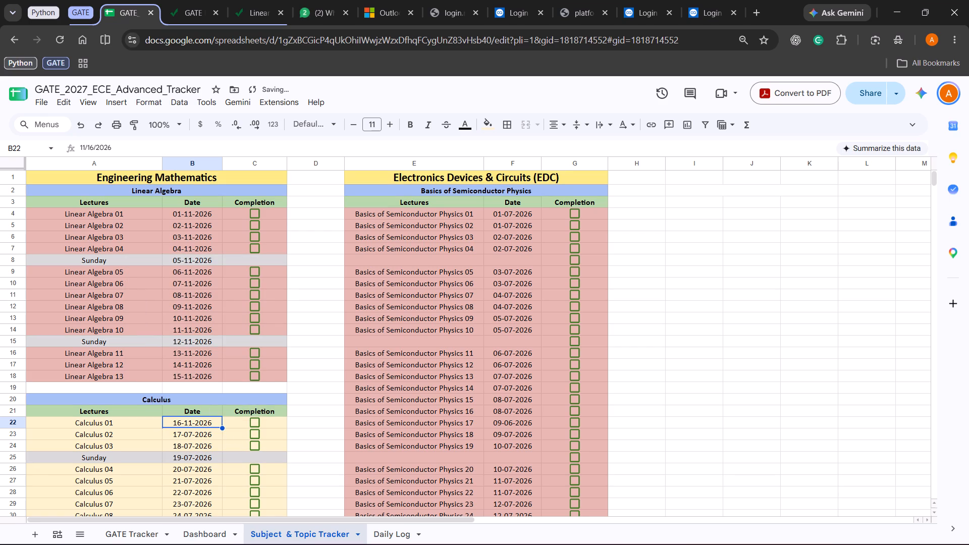
Fill the date series down from Calculus 01 through Calculus 13, reaching 30-11-2026.
{"action": "left_click_drag", "start_coordinate": [222, 428], "coordinate": [224, 514]}
{"action": "left_click_drag", "start_coordinate": [224, 514], "coordinate": [216, 504]}
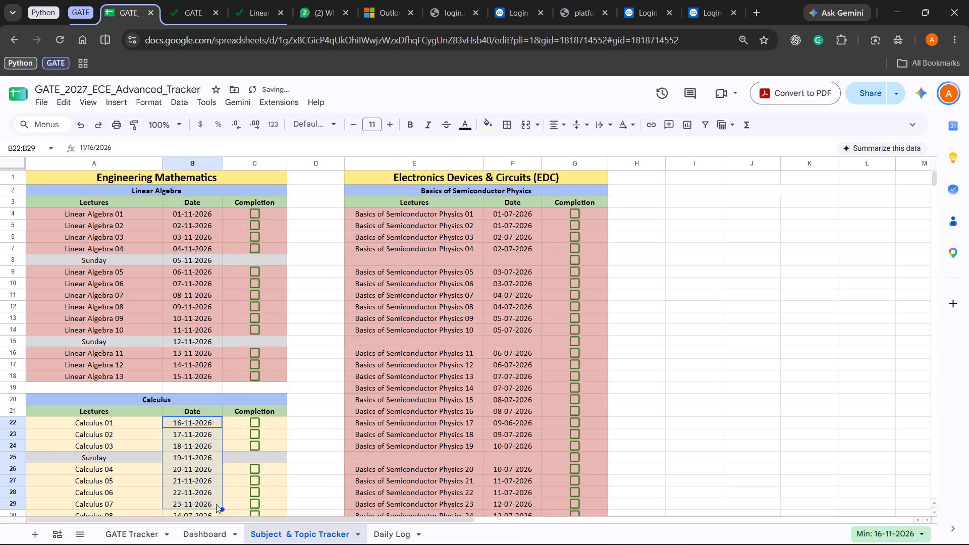
{"action": "scroll", "coordinate": [216, 504], "scroll_direction": "down", "scroll_amount": 2}
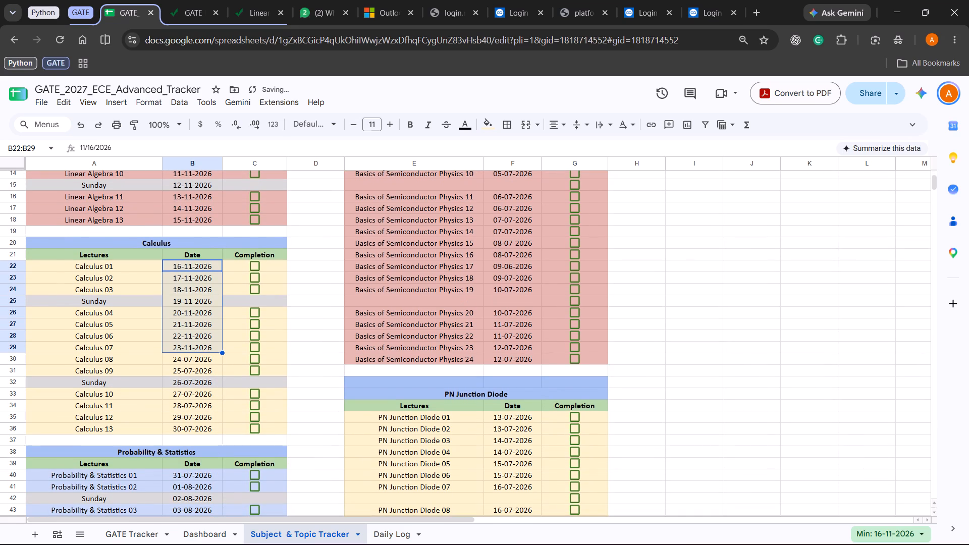
{"action": "left_click_drag", "start_coordinate": [222, 353], "coordinate": [220, 421]}
{"action": "left_click_drag", "start_coordinate": [220, 421], "coordinate": [219, 424]}
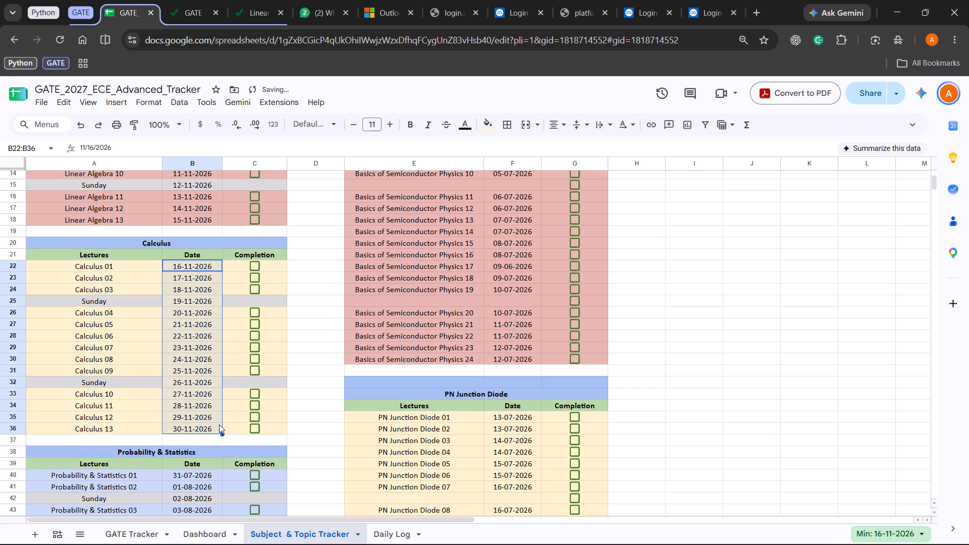
Fill the date cells of both Sunday rows in the Calculus table with the light grey of their rows.
{"action": "left_click", "coordinate": [217, 301]}
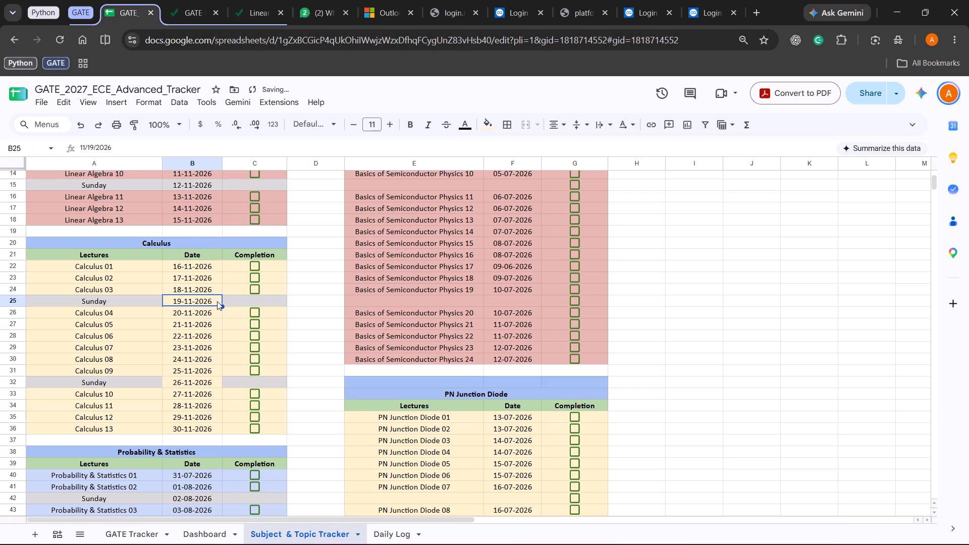
{"action": "left_click", "coordinate": [495, 128]}
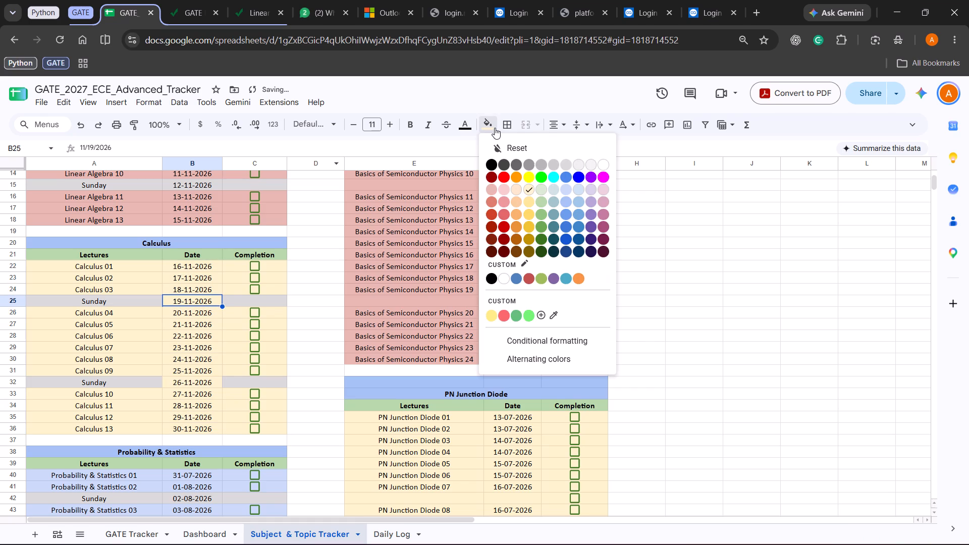
{"action": "left_click", "coordinate": [564, 161]}
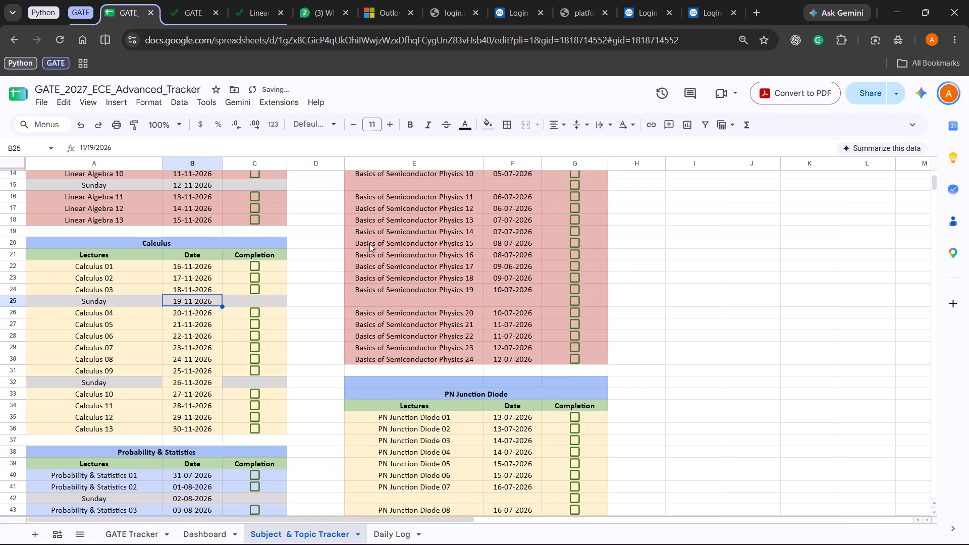
{"action": "left_click", "coordinate": [217, 380]}
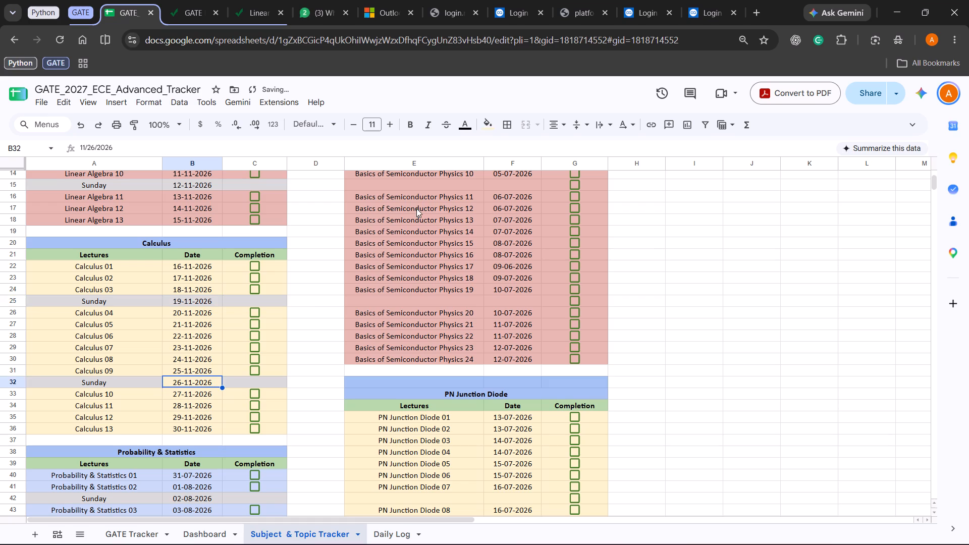
{"action": "left_click", "coordinate": [489, 129]}
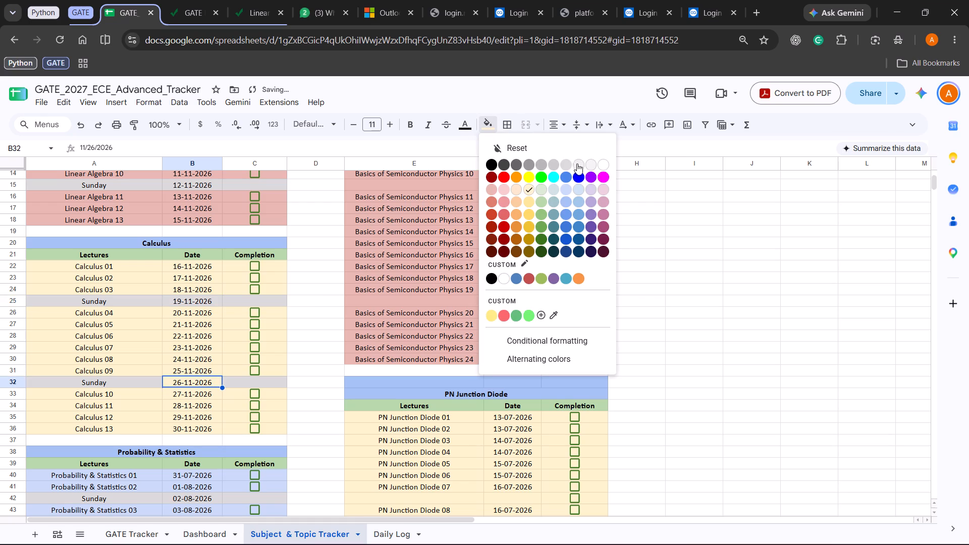
{"action": "left_click", "coordinate": [568, 164]}
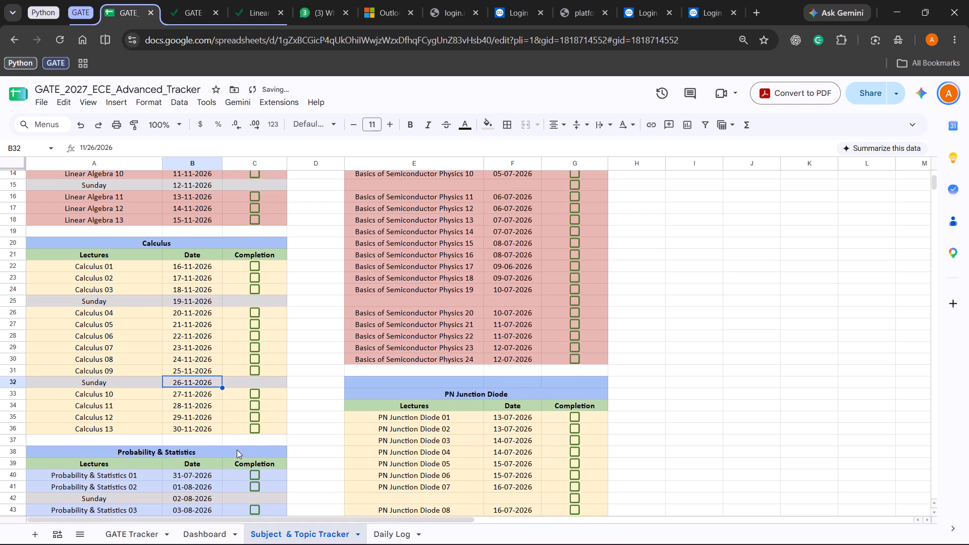
Set the date of Probability & Statistics 01 to 01-12-2026.
{"action": "scroll", "coordinate": [237, 450], "scroll_direction": "down", "scroll_amount": 2}
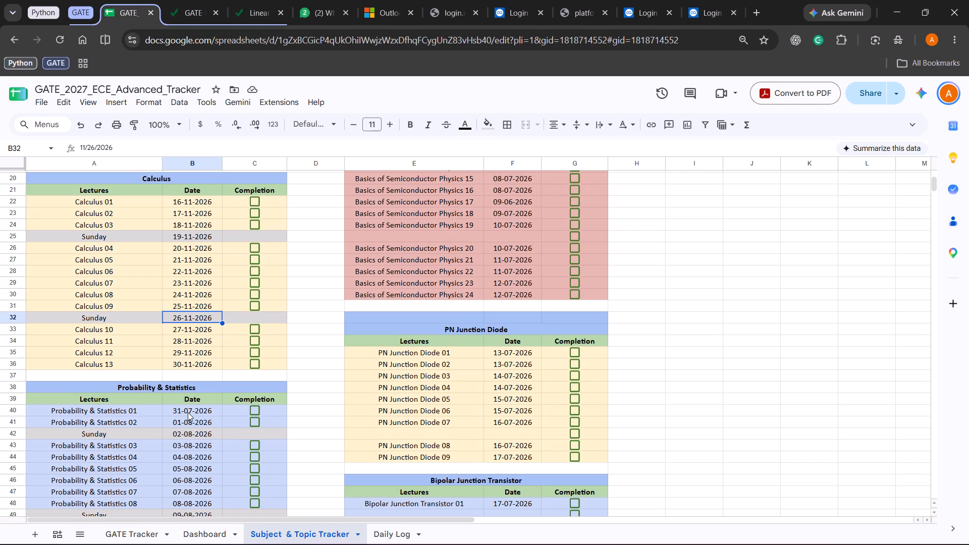
{"action": "double_click", "coordinate": [188, 412]}
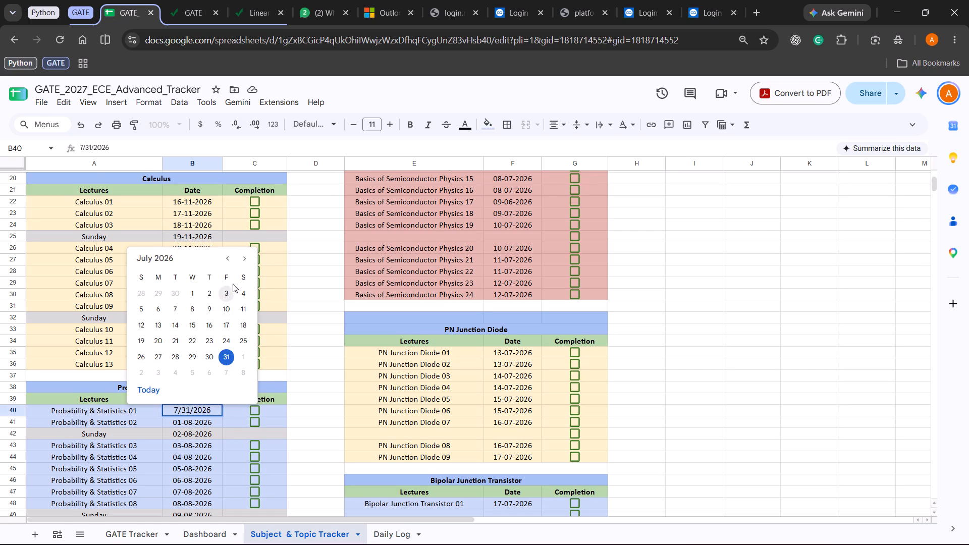
{"action": "triple_click", "coordinate": [242, 258]}
{"action": "left_click", "coordinate": [242, 258]}
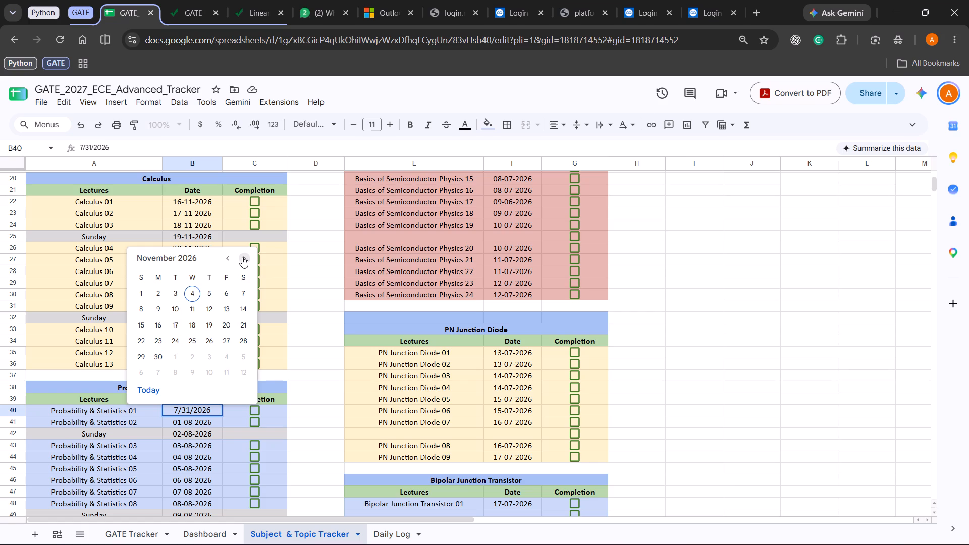
{"action": "left_click", "coordinate": [242, 257]}
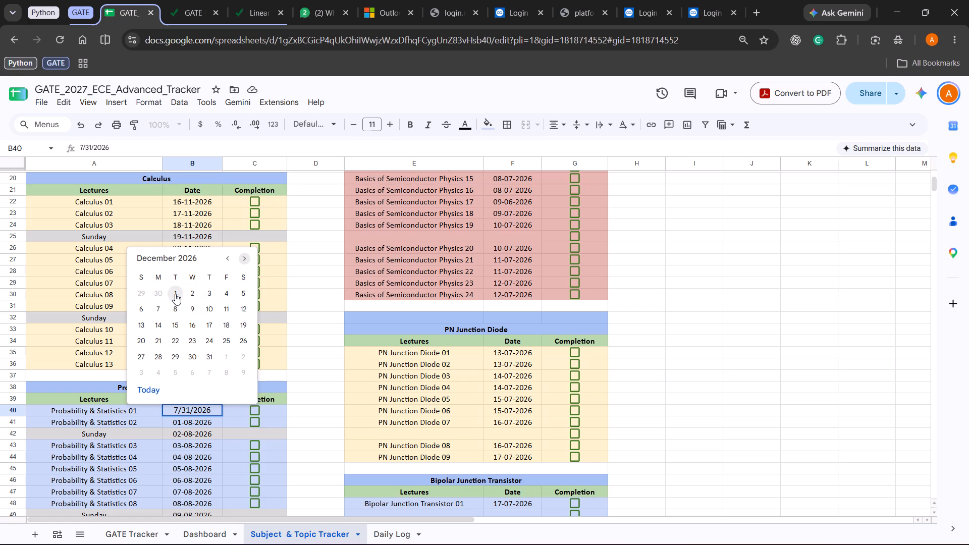
{"action": "left_click", "coordinate": [179, 294]}
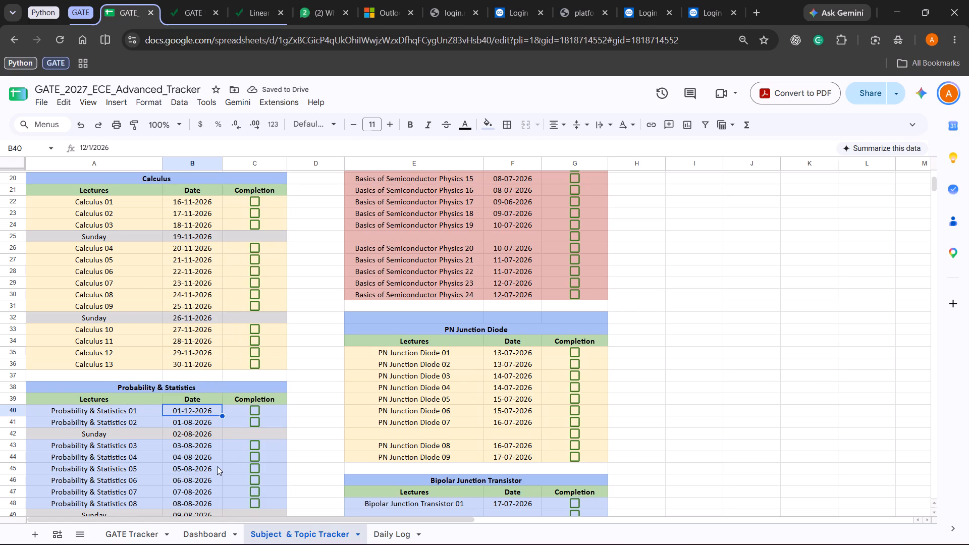
Fill the date series down from Probability & Statistics 01 through Probability & Statistics 13, reaching 15-12-2026.
{"action": "scroll", "coordinate": [217, 466], "scroll_direction": "down", "scroll_amount": 2}
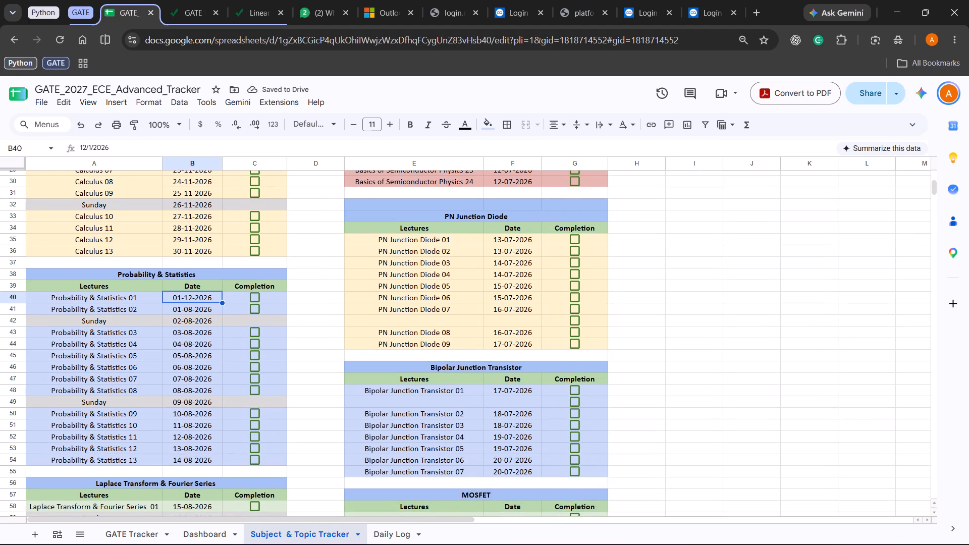
{"action": "left_click_drag", "start_coordinate": [223, 303], "coordinate": [220, 376]}
{"action": "left_click_drag", "start_coordinate": [220, 376], "coordinate": [222, 454]}
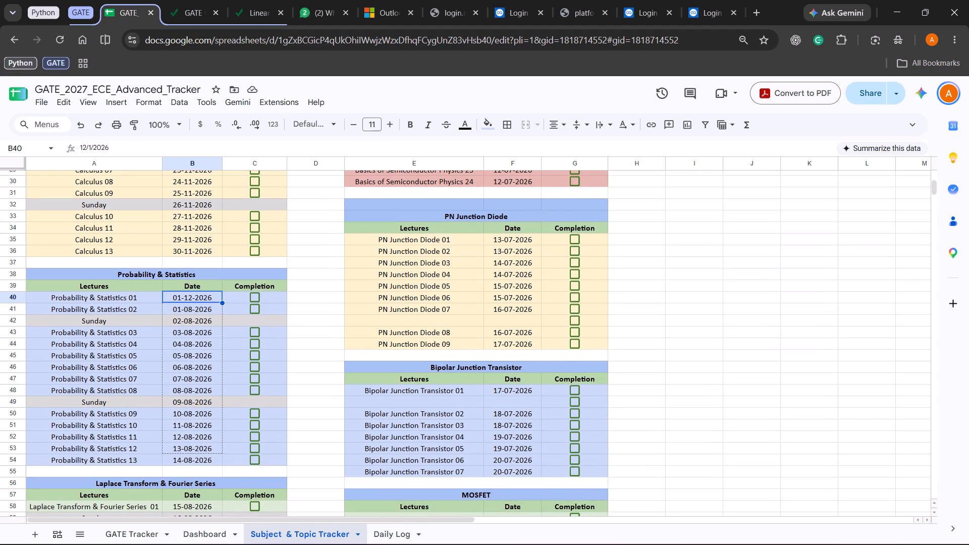
{"action": "left_click_drag", "start_coordinate": [222, 454], "coordinate": [222, 459]}
Fill the date cells of both Sunday rows in the Probability & Statistics table with light grey.
{"action": "scroll", "coordinate": [222, 459], "scroll_direction": "down", "scroll_amount": 1}
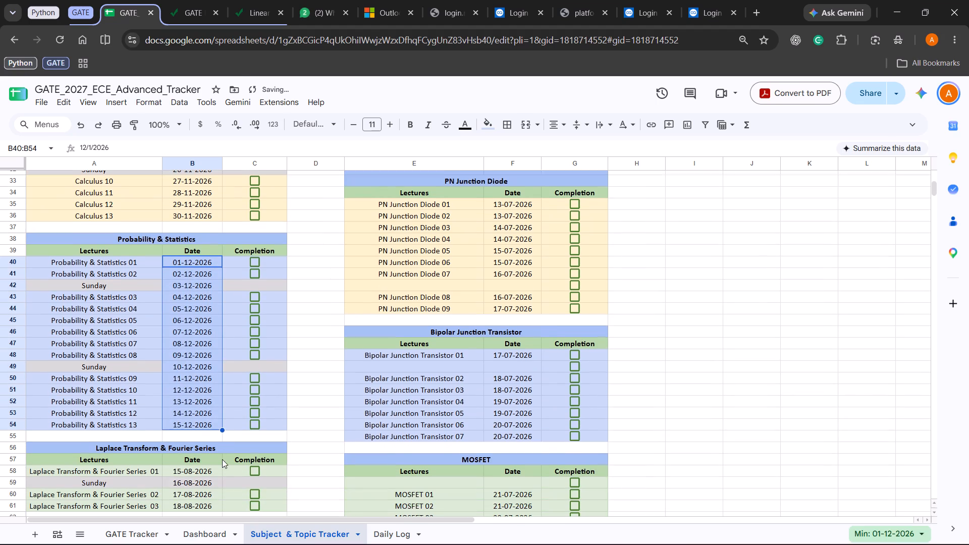
{"action": "scroll", "coordinate": [222, 459], "scroll_direction": "down", "scroll_amount": 1}
{"action": "left_click", "coordinate": [167, 358]}
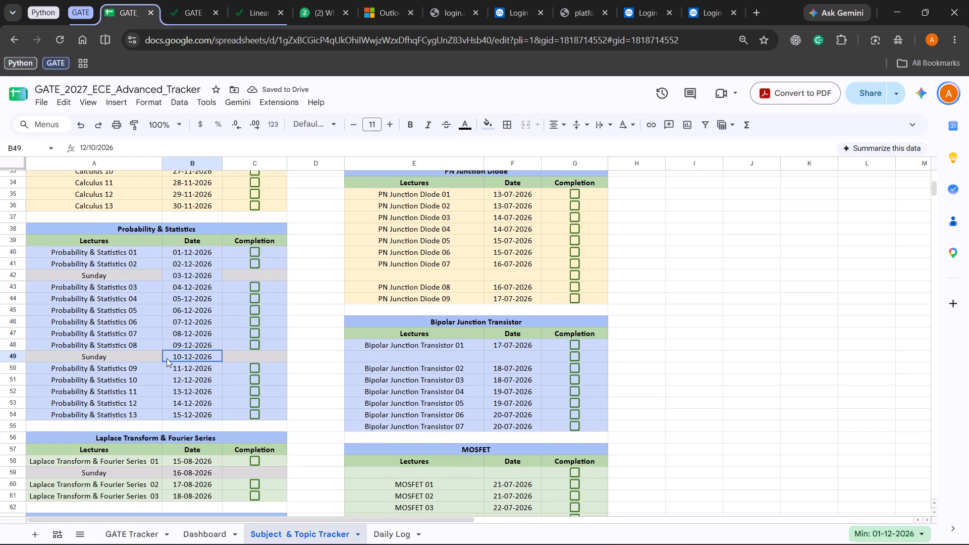
{"action": "left_click", "coordinate": [488, 126]}
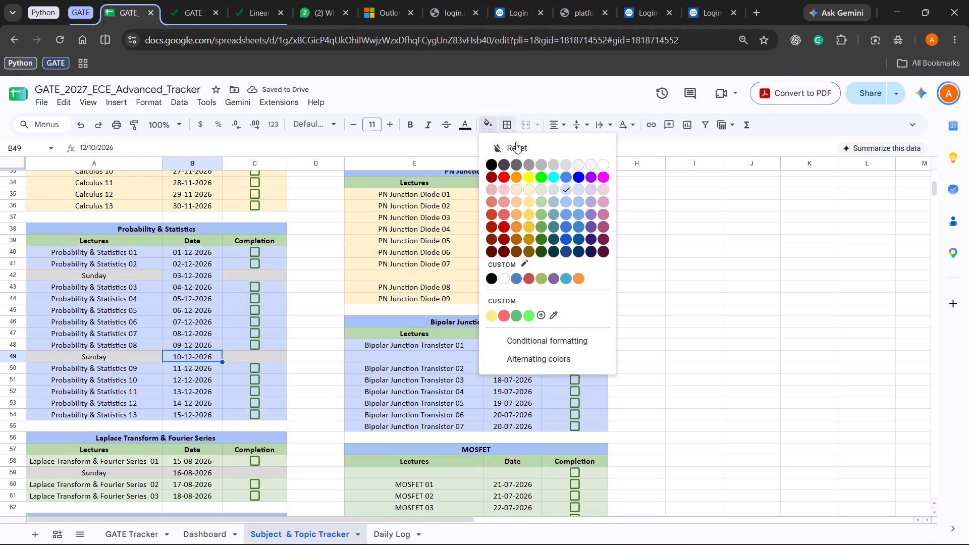
{"action": "left_click", "coordinate": [566, 165]}
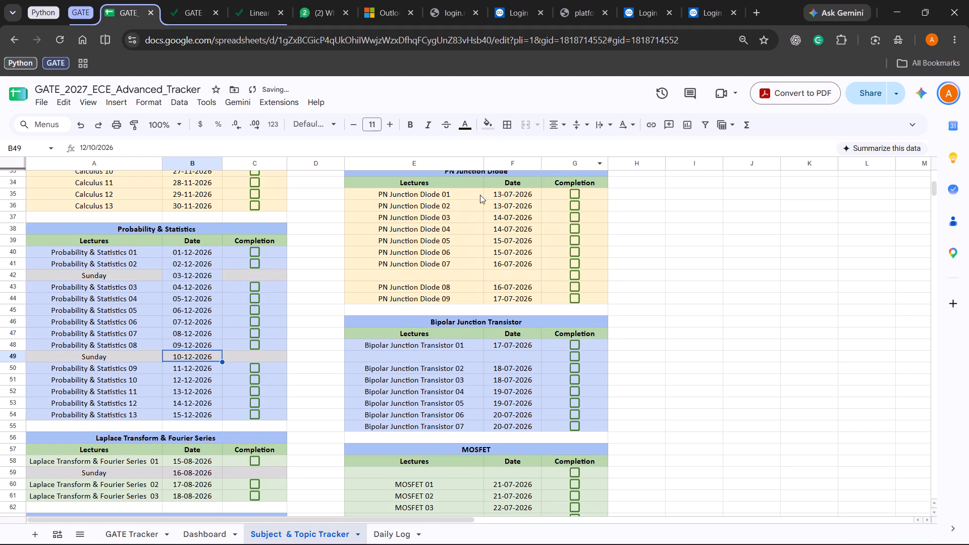
{"action": "left_click", "coordinate": [220, 270]}
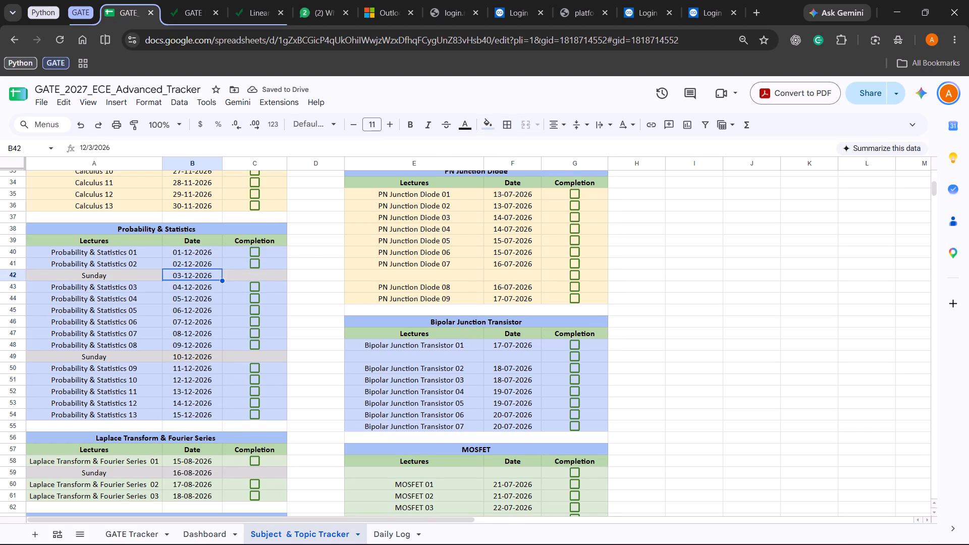
{"action": "left_click", "coordinate": [489, 131]}
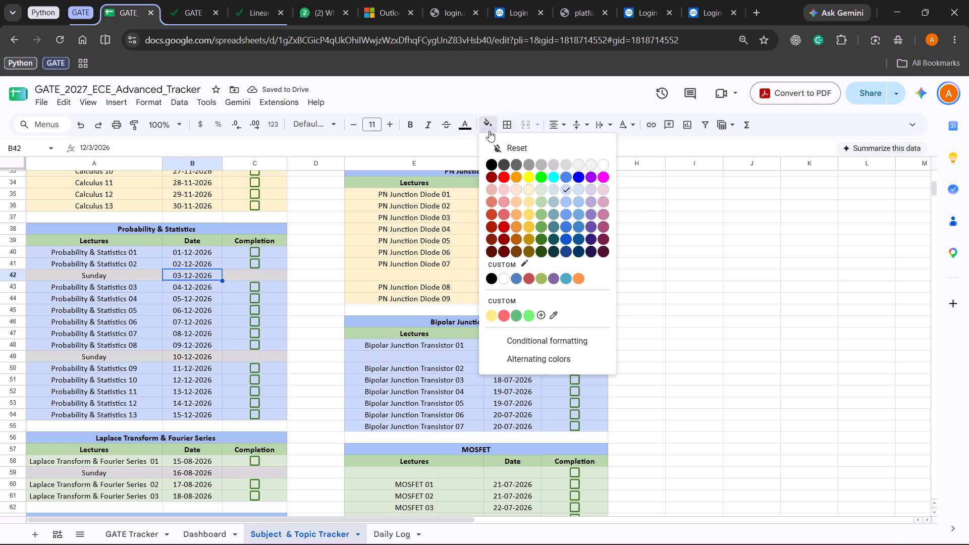
{"action": "left_click", "coordinate": [567, 165]}
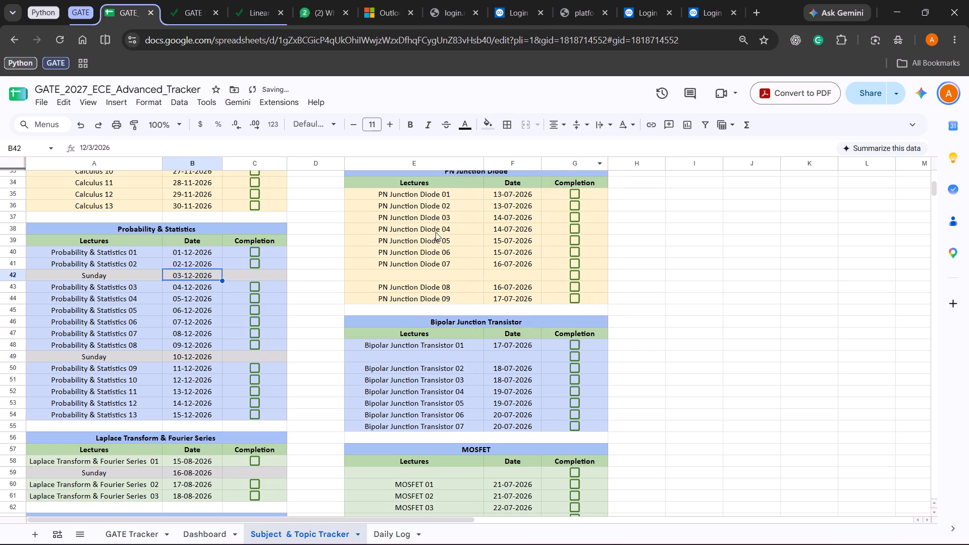
Review the dates and Sunday row shading across the Linear Algebra, Calculus and Probability & Statistics tables.
{"action": "left_click", "coordinate": [271, 353]}
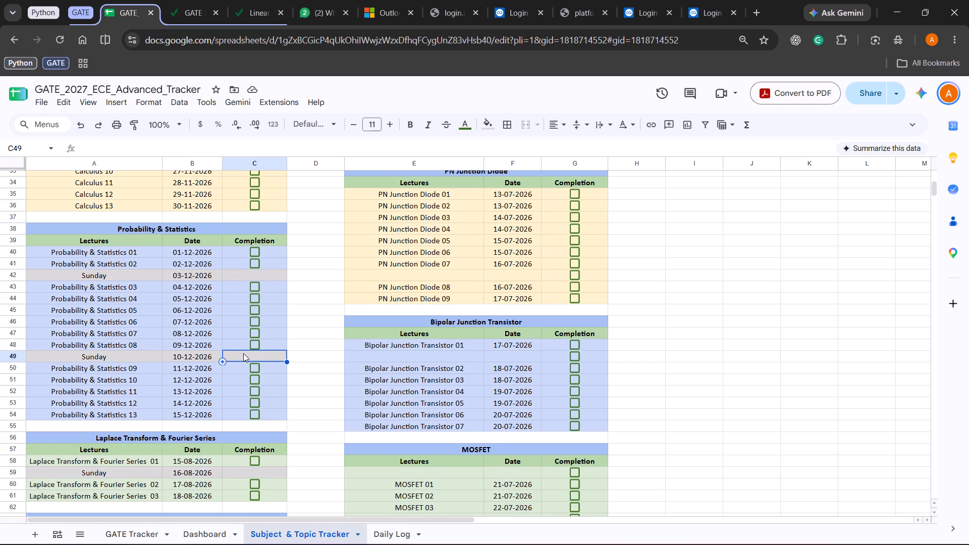
{"action": "scroll", "coordinate": [211, 314], "scroll_direction": "up", "scroll_amount": 2}
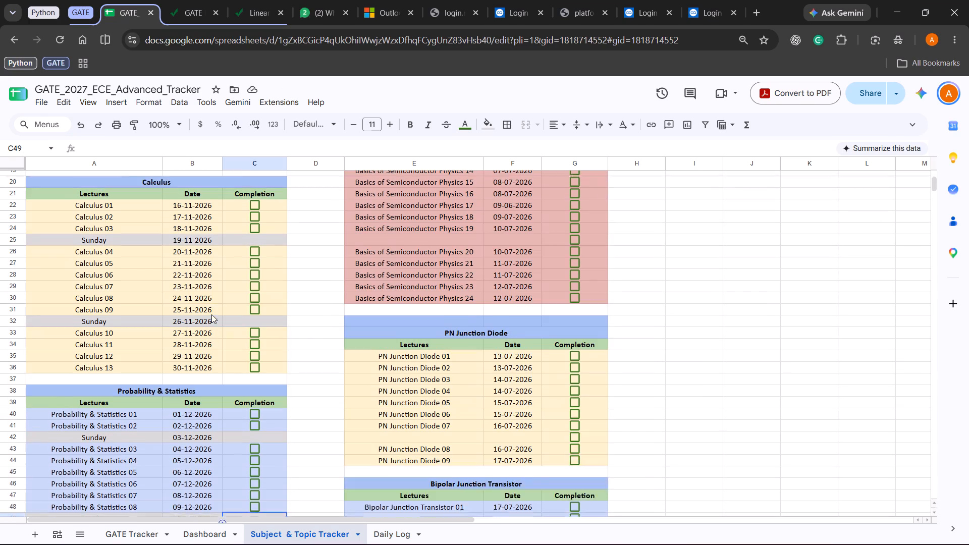
{"action": "scroll", "coordinate": [211, 314], "scroll_direction": "up", "scroll_amount": 2}
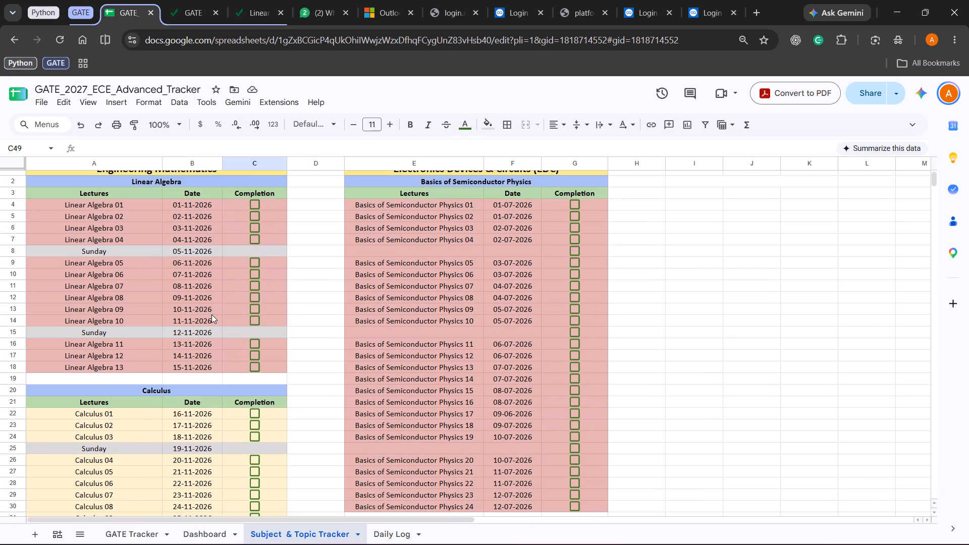
{"action": "scroll", "coordinate": [211, 314], "scroll_direction": "down", "scroll_amount": 4}
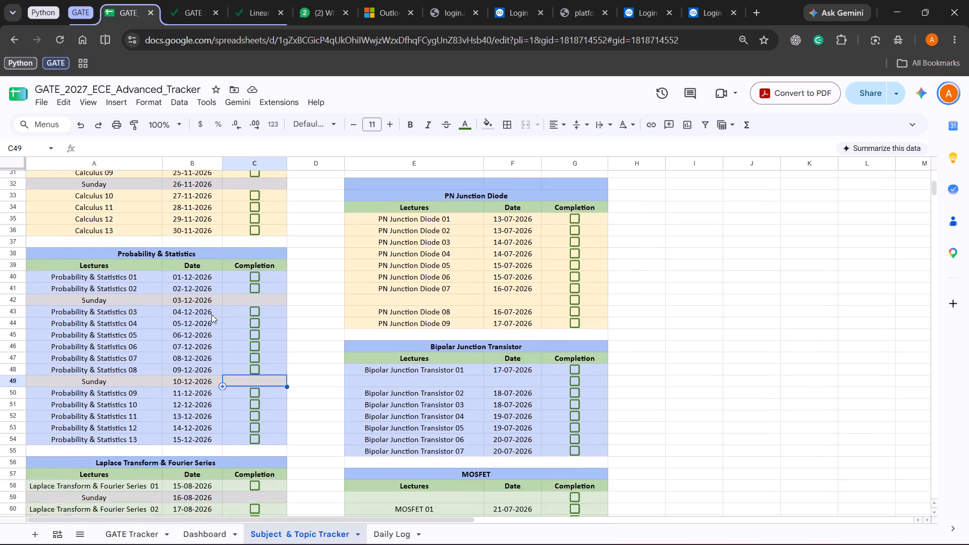
{"action": "scroll", "coordinate": [211, 314], "scroll_direction": "down", "scroll_amount": 1}
{"action": "scroll", "coordinate": [211, 314], "scroll_direction": "up", "scroll_amount": 3}
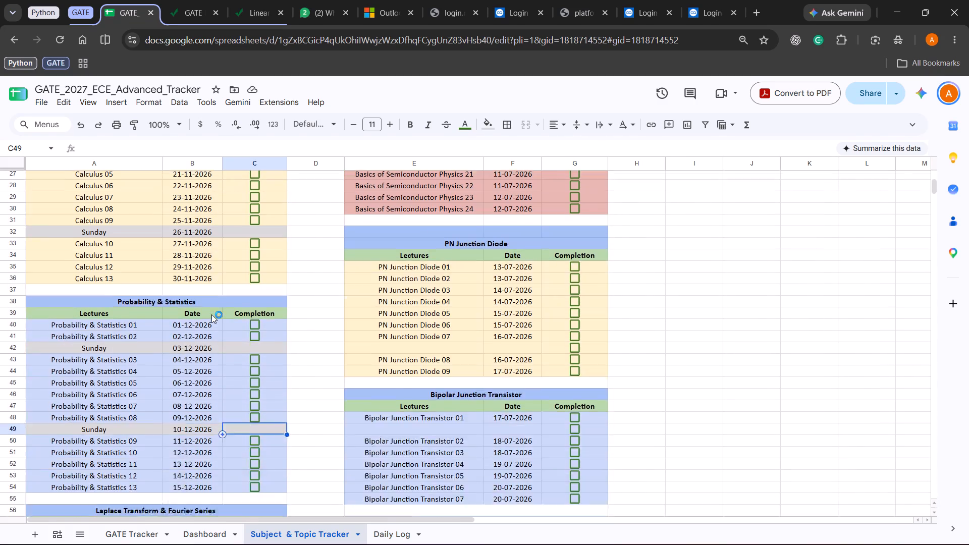
{"action": "scroll", "coordinate": [211, 314], "scroll_direction": "down", "scroll_amount": 3}
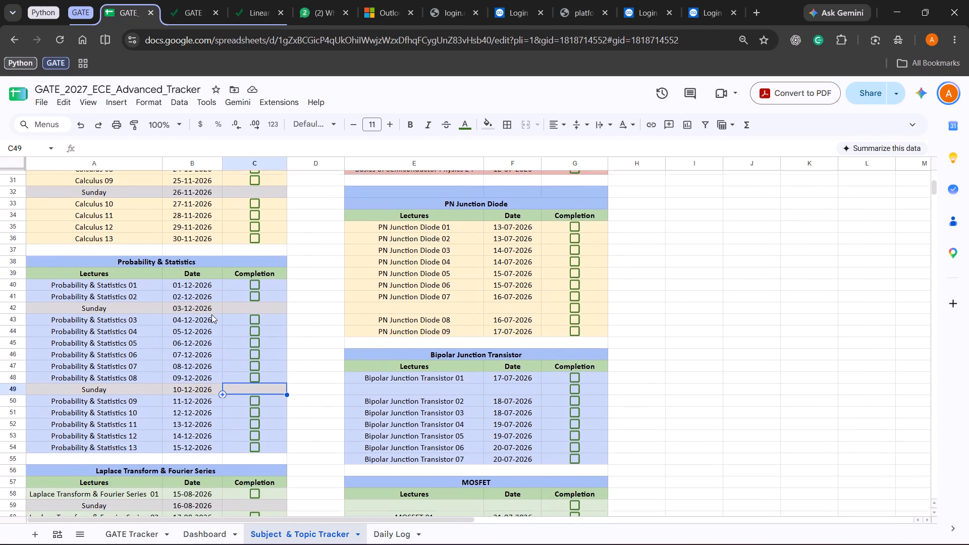
{"action": "scroll", "coordinate": [211, 314], "scroll_direction": "down", "scroll_amount": 1}
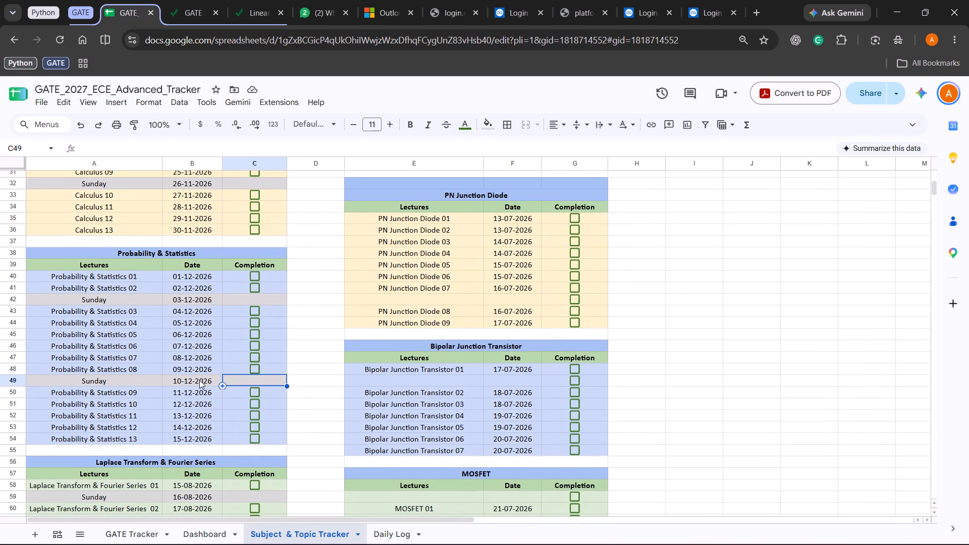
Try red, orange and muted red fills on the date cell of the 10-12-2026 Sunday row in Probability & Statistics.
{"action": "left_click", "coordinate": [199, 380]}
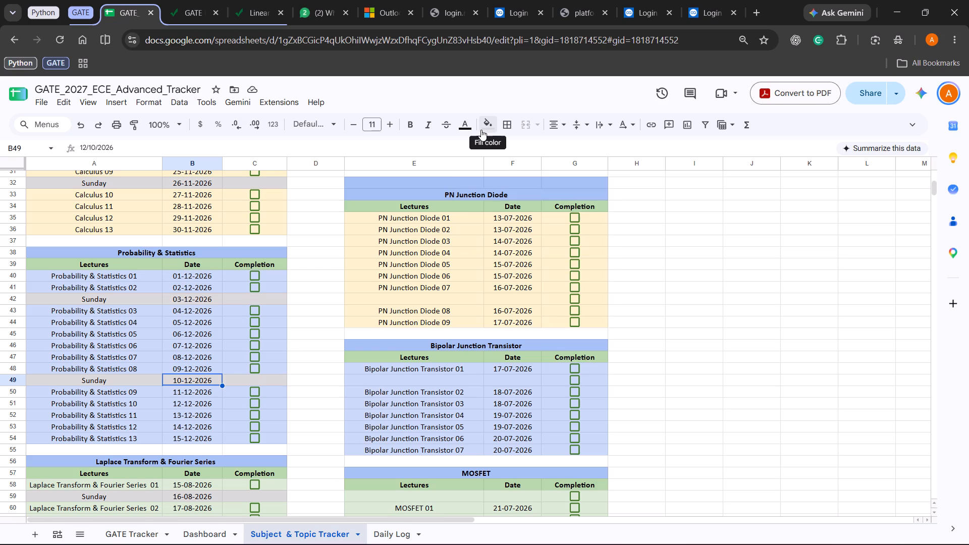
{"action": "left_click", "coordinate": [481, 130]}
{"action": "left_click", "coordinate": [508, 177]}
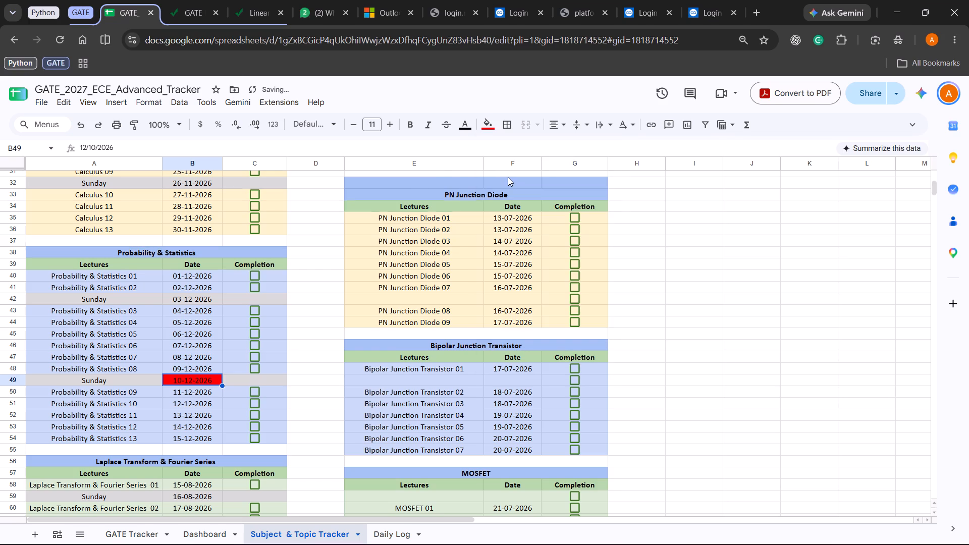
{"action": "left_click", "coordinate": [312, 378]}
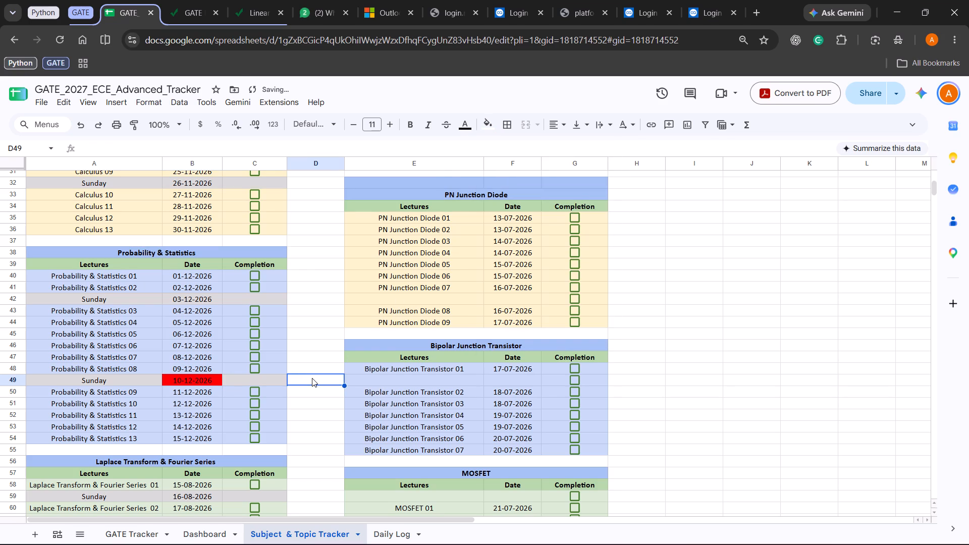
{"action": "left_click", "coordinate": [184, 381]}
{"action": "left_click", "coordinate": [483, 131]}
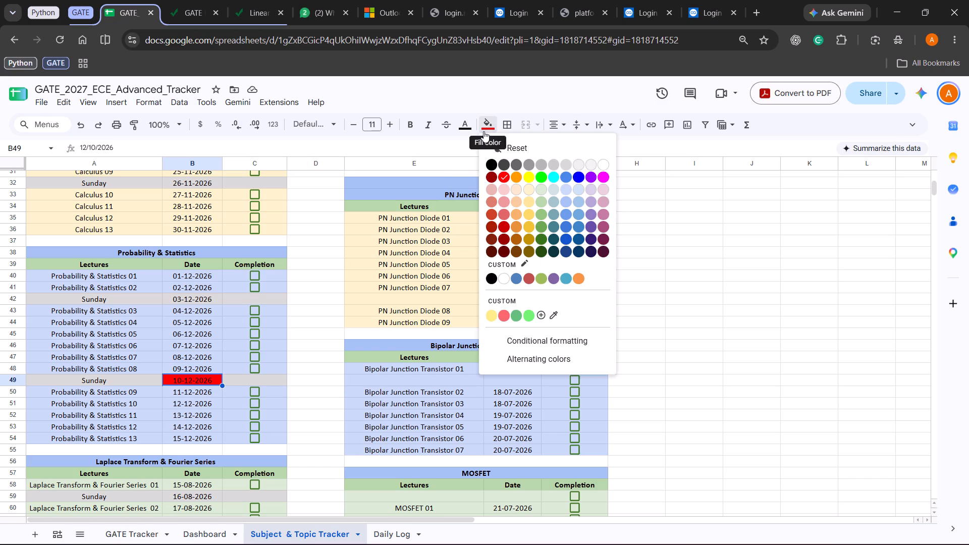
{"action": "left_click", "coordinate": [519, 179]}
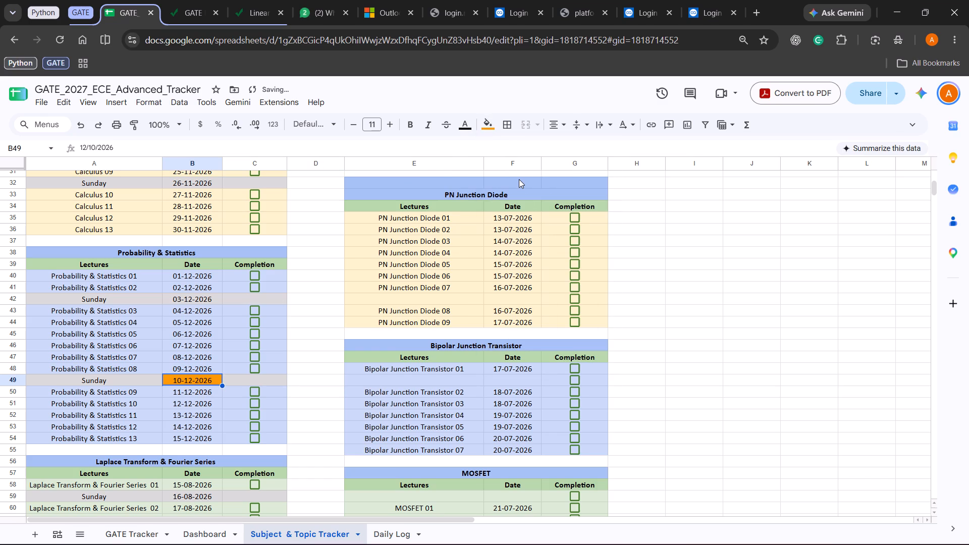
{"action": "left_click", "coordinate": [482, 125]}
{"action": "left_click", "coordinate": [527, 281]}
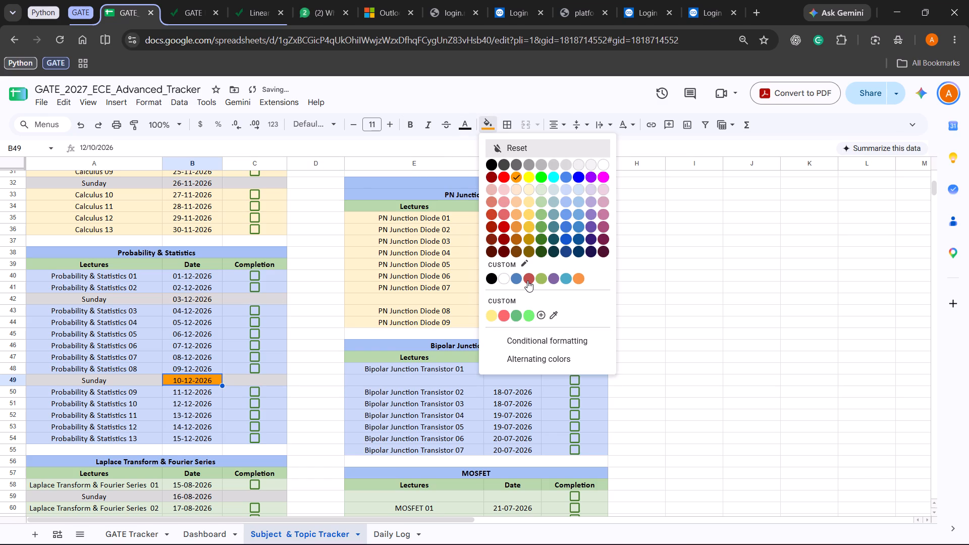
Fill the date cell of the 10-12-2026 Sunday row with light grey.
{"action": "left_click", "coordinate": [487, 129]}
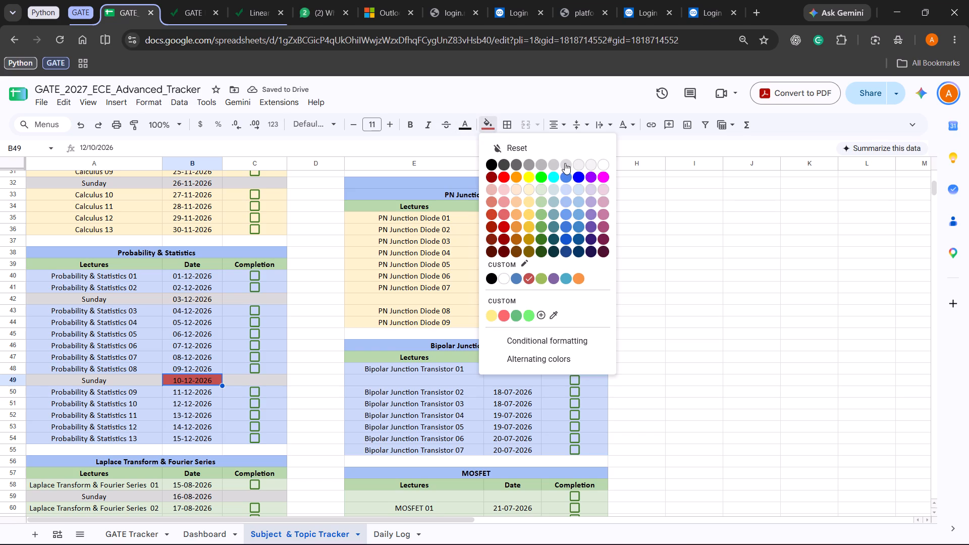
{"action": "left_click", "coordinate": [565, 163]}
{"action": "left_click", "coordinate": [664, 330]}
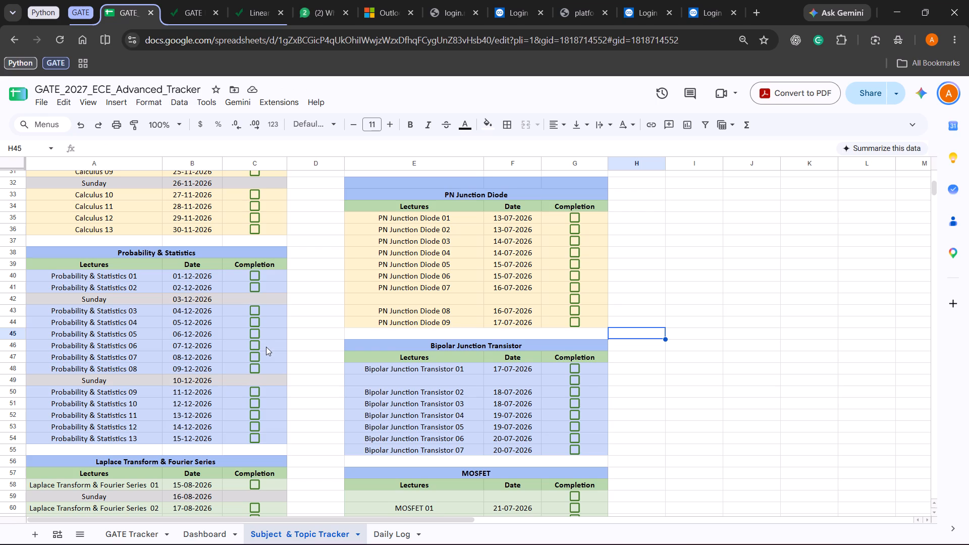
Set Laplace Transform & Fourier Series 01 to 16-12-2026 and fill the dates down through lecture 03, reaching 19-12-2026.
{"action": "scroll", "coordinate": [266, 347], "scroll_direction": "down", "scroll_amount": 1}
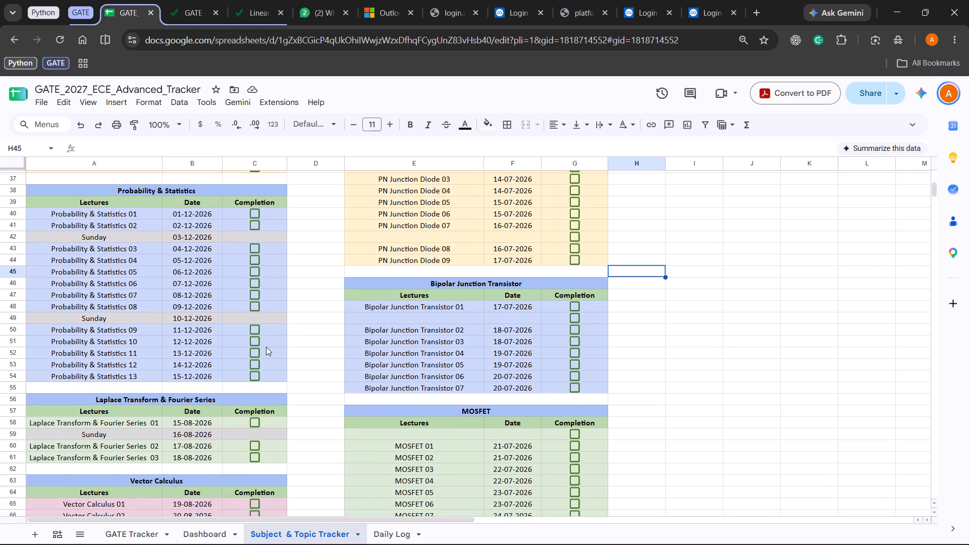
{"action": "scroll", "coordinate": [266, 347], "scroll_direction": "down", "scroll_amount": 1}
{"action": "double_click", "coordinate": [200, 312]}
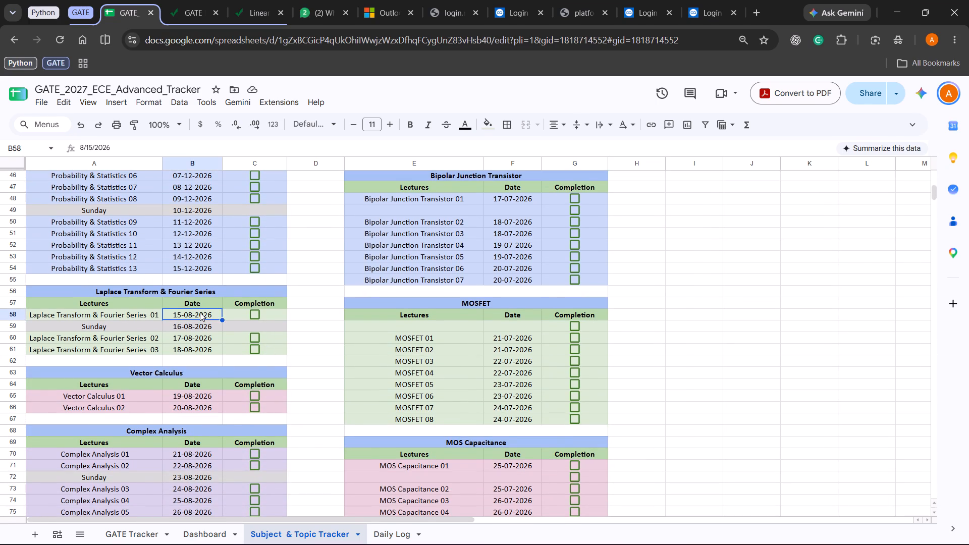
{"action": "triple_click", "coordinate": [243, 333]}
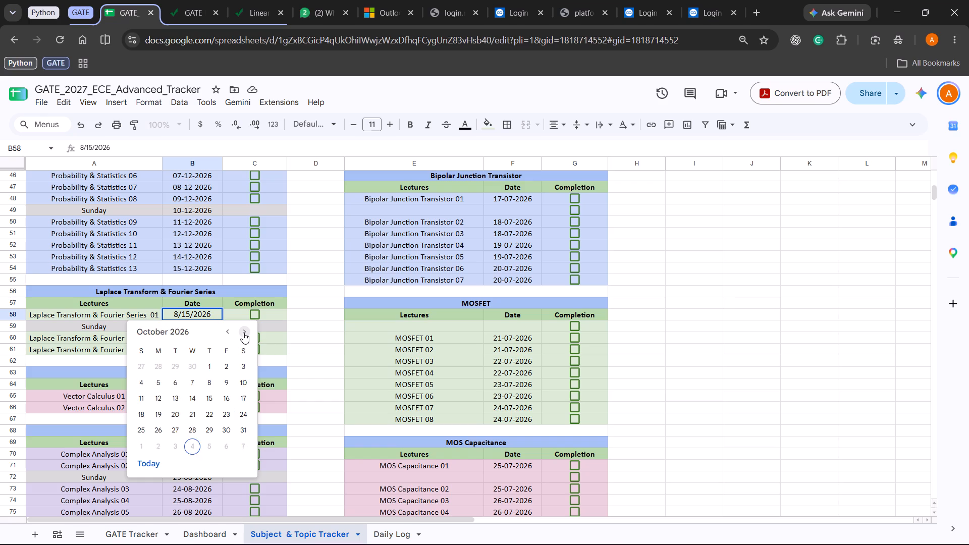
{"action": "left_click", "coordinate": [243, 333]}
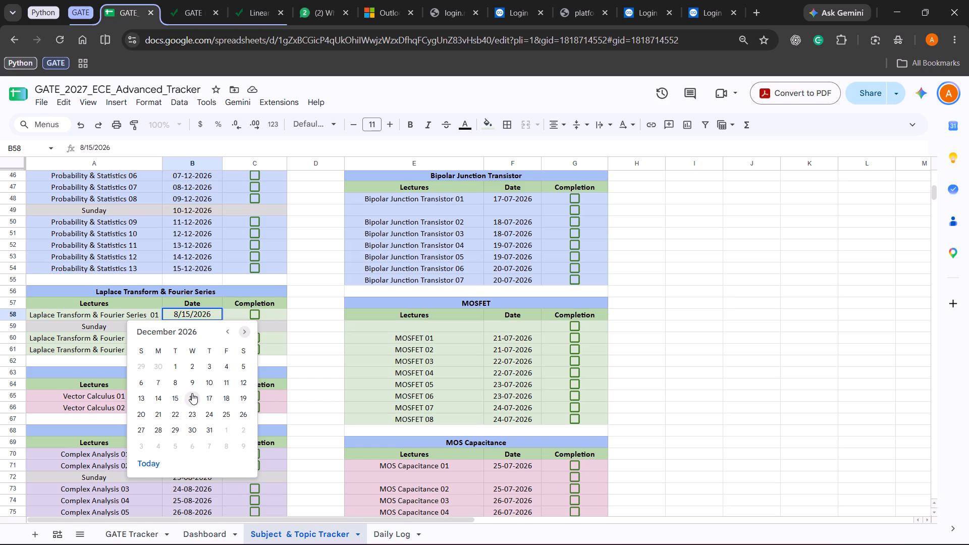
{"action": "left_click", "coordinate": [192, 393]}
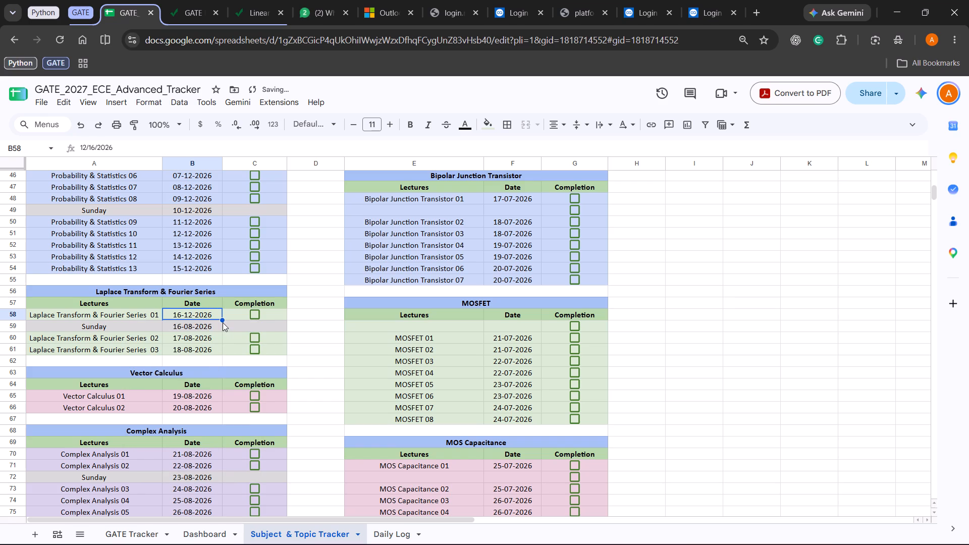
{"action": "left_click_drag", "start_coordinate": [223, 321], "coordinate": [220, 345]}
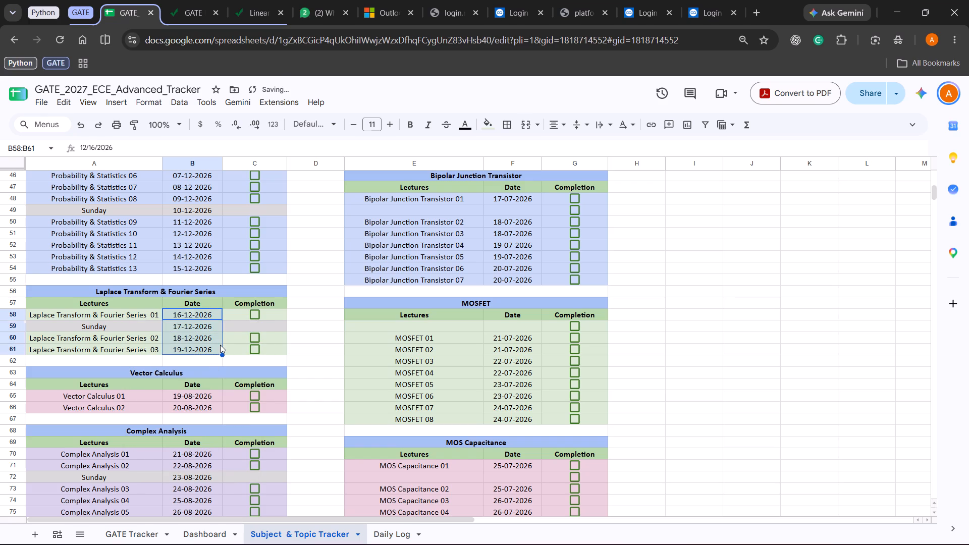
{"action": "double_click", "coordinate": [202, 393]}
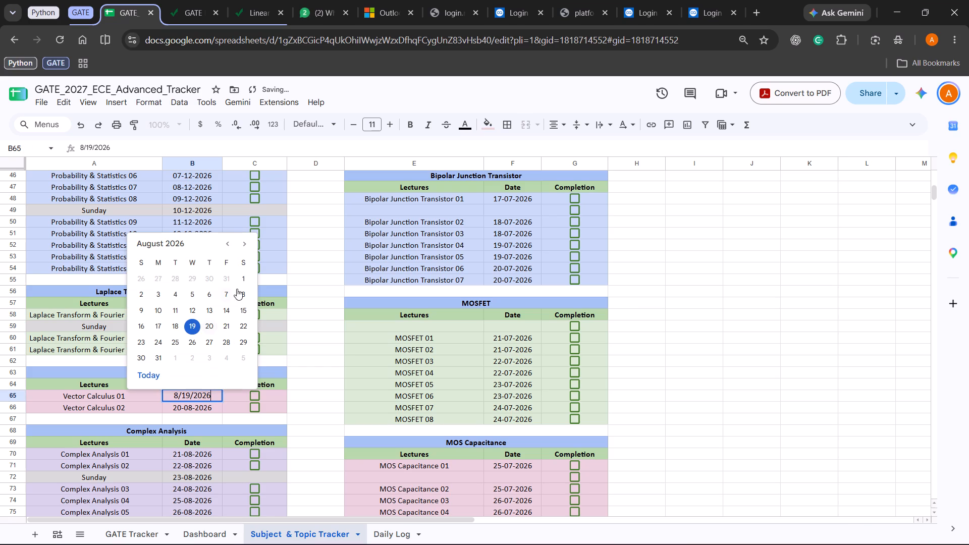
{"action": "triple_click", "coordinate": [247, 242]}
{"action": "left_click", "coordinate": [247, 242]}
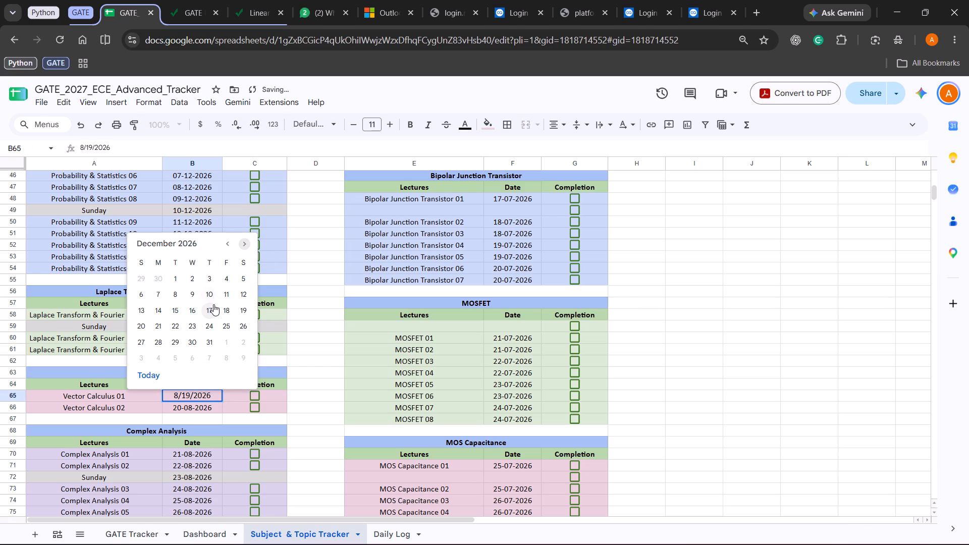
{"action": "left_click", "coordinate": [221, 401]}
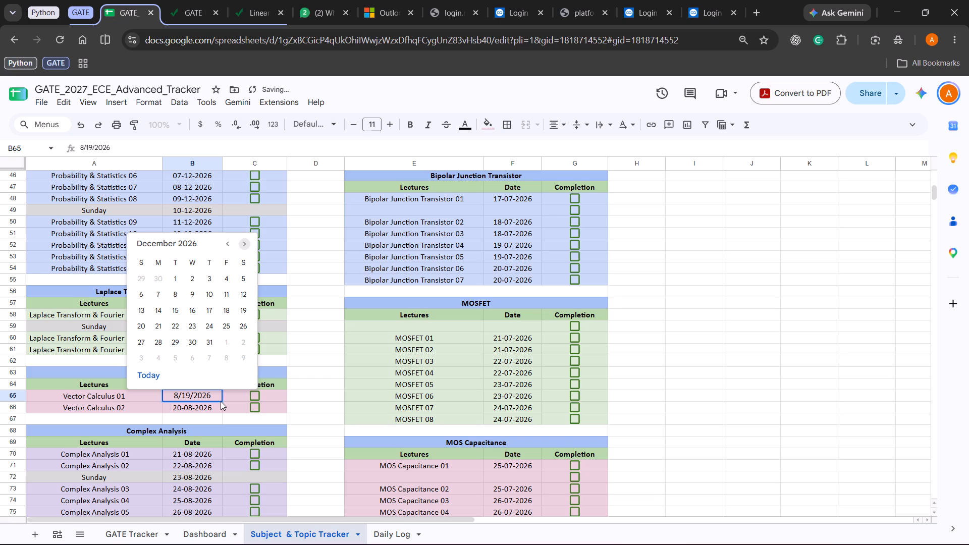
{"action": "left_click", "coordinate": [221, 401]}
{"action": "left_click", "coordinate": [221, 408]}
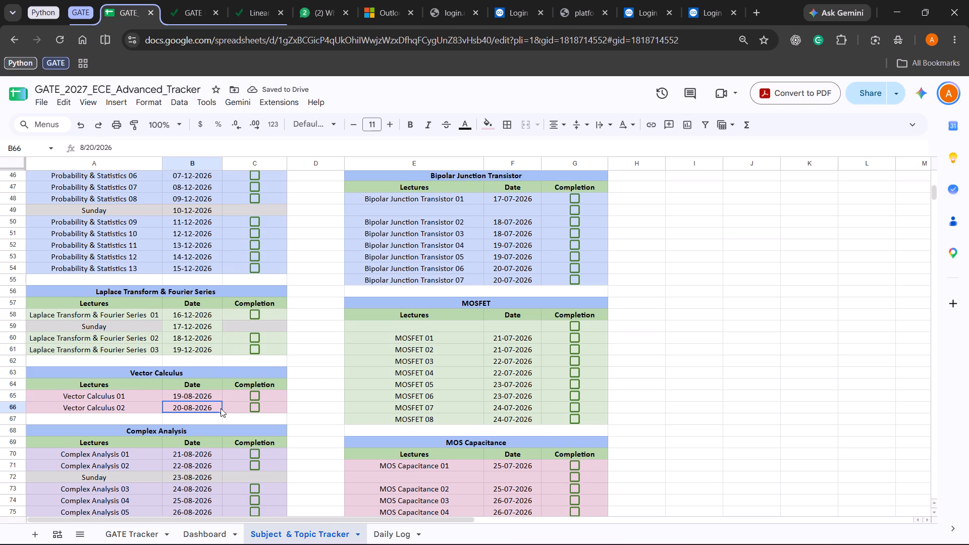
Set Vector Calculus 01 to 19-12-2026 and fill the date down to Vector Calculus 02 as 20-12-2026.
{"action": "double_click", "coordinate": [203, 391]}
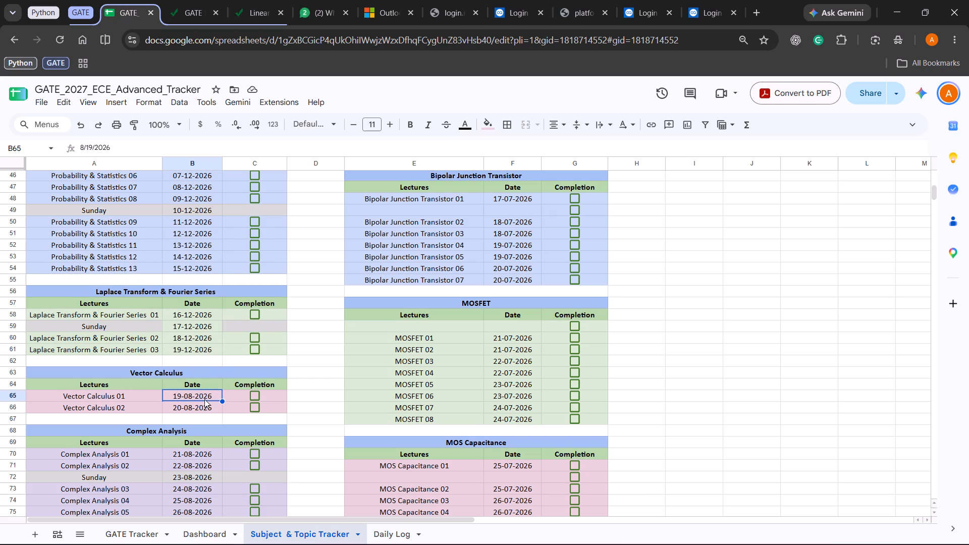
{"action": "double_click", "coordinate": [195, 395]}
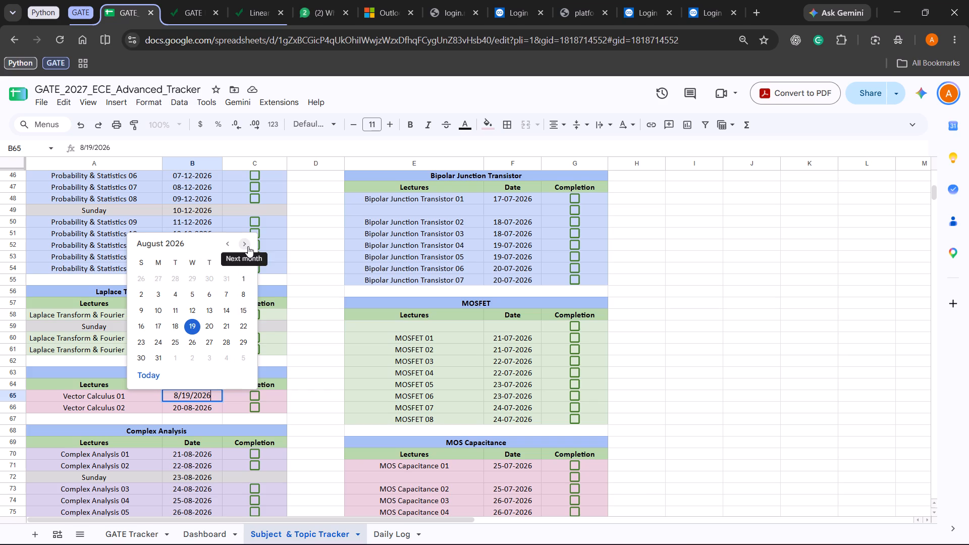
{"action": "left_click", "coordinate": [248, 246]}
{"action": "triple_click", "coordinate": [248, 246]}
{"action": "left_click", "coordinate": [248, 246]}
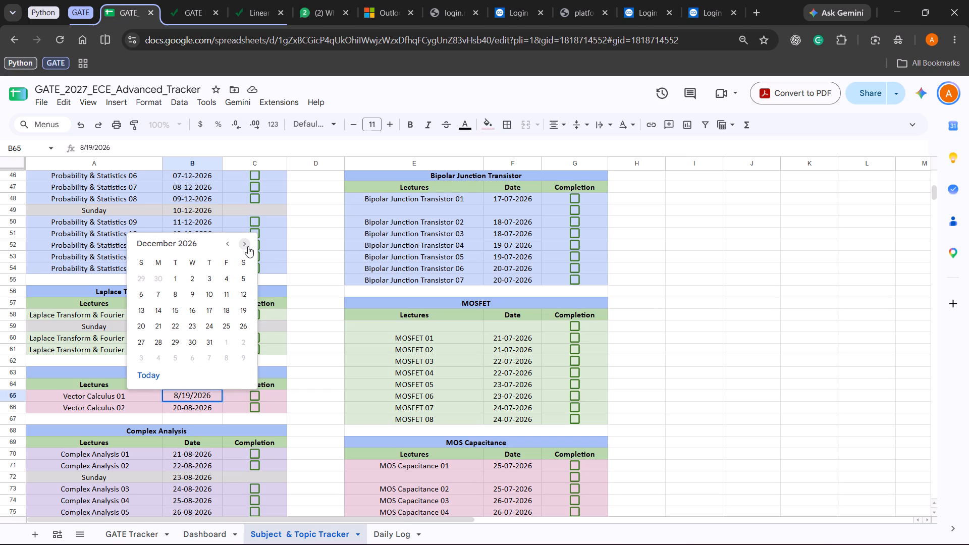
{"action": "left_click", "coordinate": [230, 244]}
{"action": "left_click", "coordinate": [240, 314]}
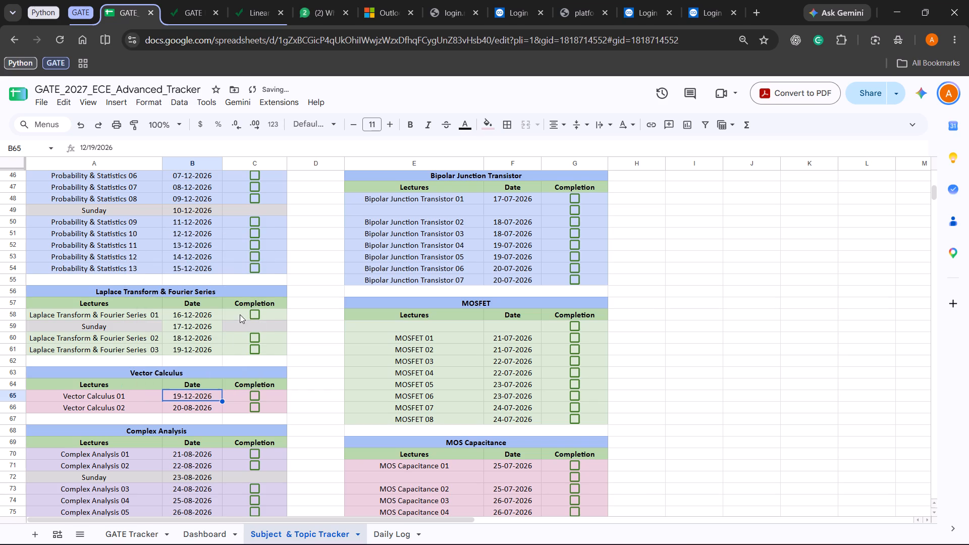
{"action": "left_click_drag", "start_coordinate": [223, 402], "coordinate": [223, 404]}
{"action": "left_click_drag", "start_coordinate": [223, 404], "coordinate": [223, 410]}
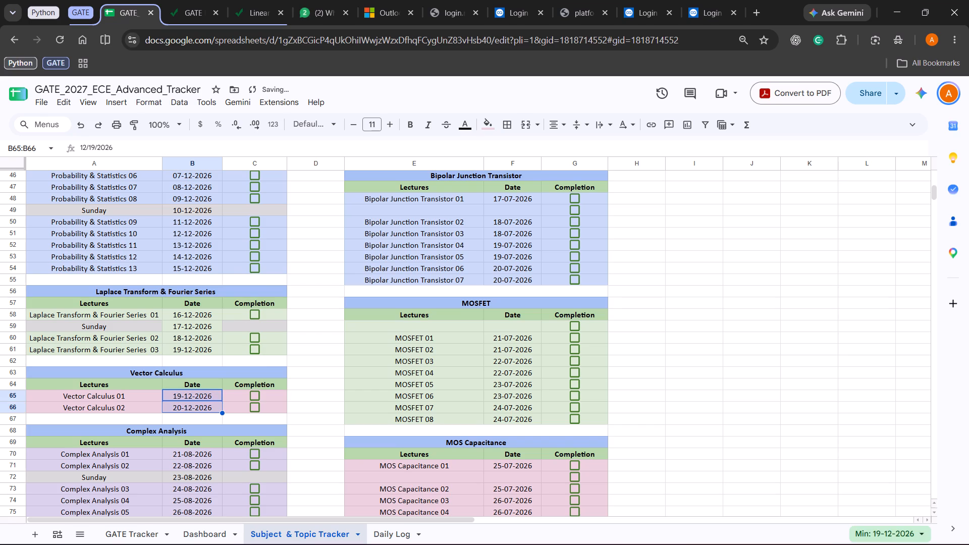
Set Complex Analysis 01 to 21-12-2026 and fill the dates down through Complex Analysis 05, reaching 26-12-2026.
{"action": "scroll", "coordinate": [213, 435], "scroll_direction": "down", "scroll_amount": 1}
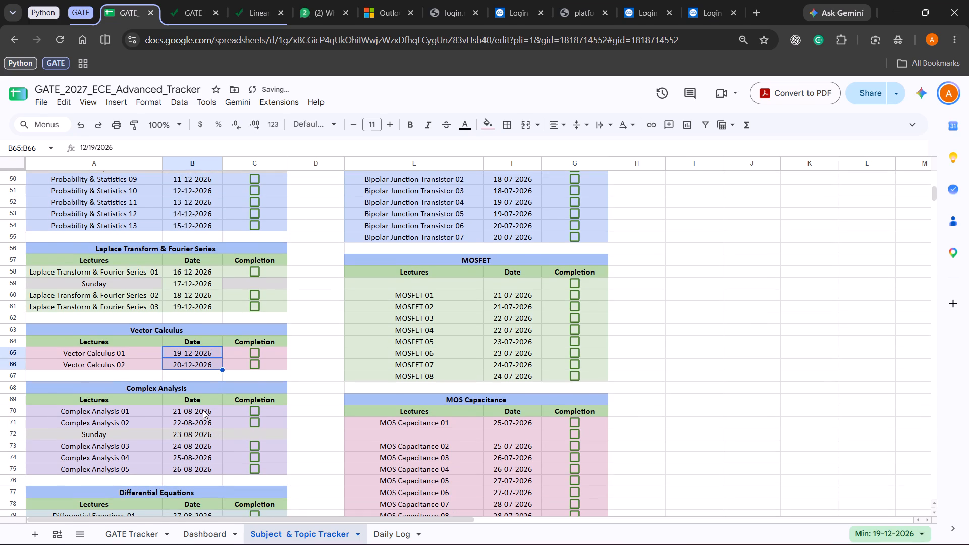
{"action": "double_click", "coordinate": [202, 409]}
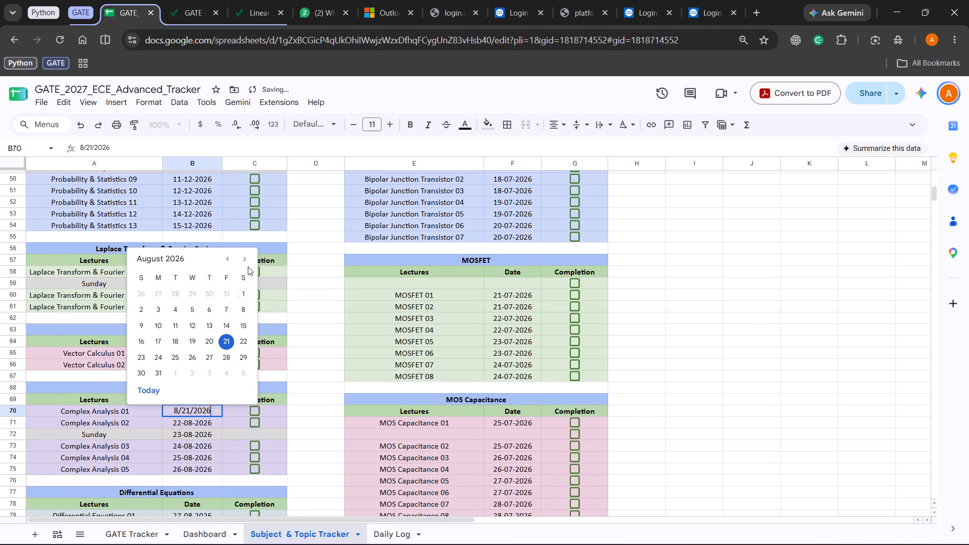
{"action": "triple_click", "coordinate": [247, 260]}
{"action": "left_click", "coordinate": [247, 260]}
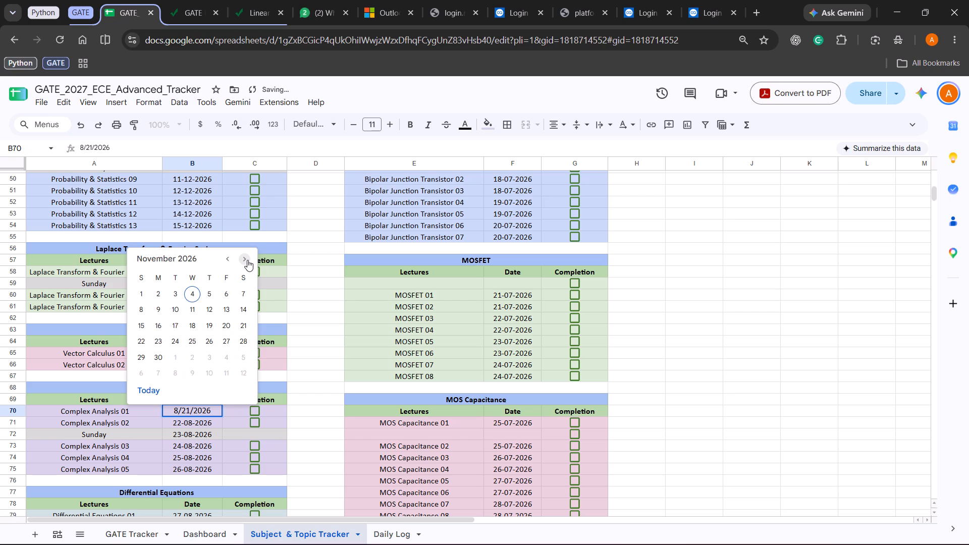
{"action": "left_click", "coordinate": [162, 339]}
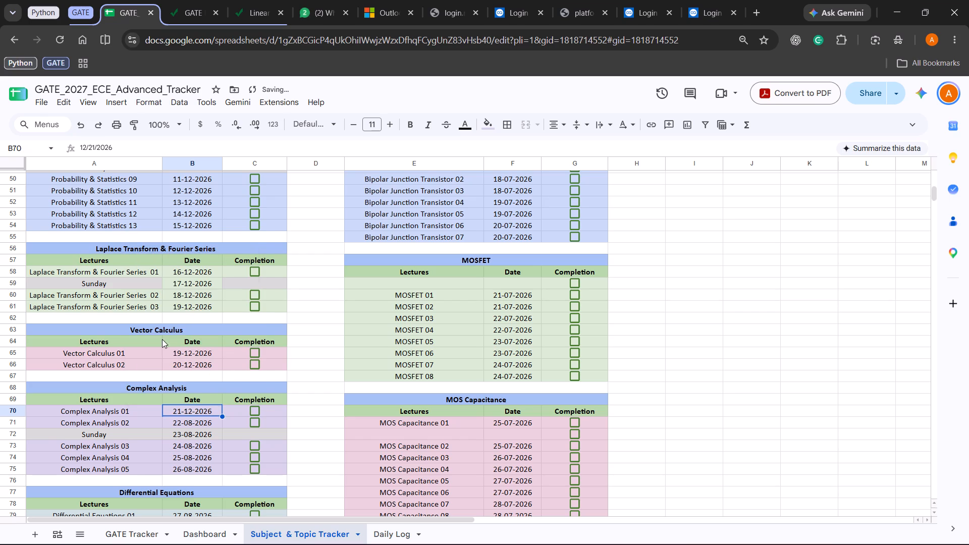
{"action": "left_click_drag", "start_coordinate": [222, 417], "coordinate": [223, 462]}
{"action": "left_click_drag", "start_coordinate": [223, 462], "coordinate": [222, 465]}
Set the date of Differential Equations 01 to 27-12-2026.
{"action": "scroll", "coordinate": [222, 465], "scroll_direction": "down", "scroll_amount": 1}
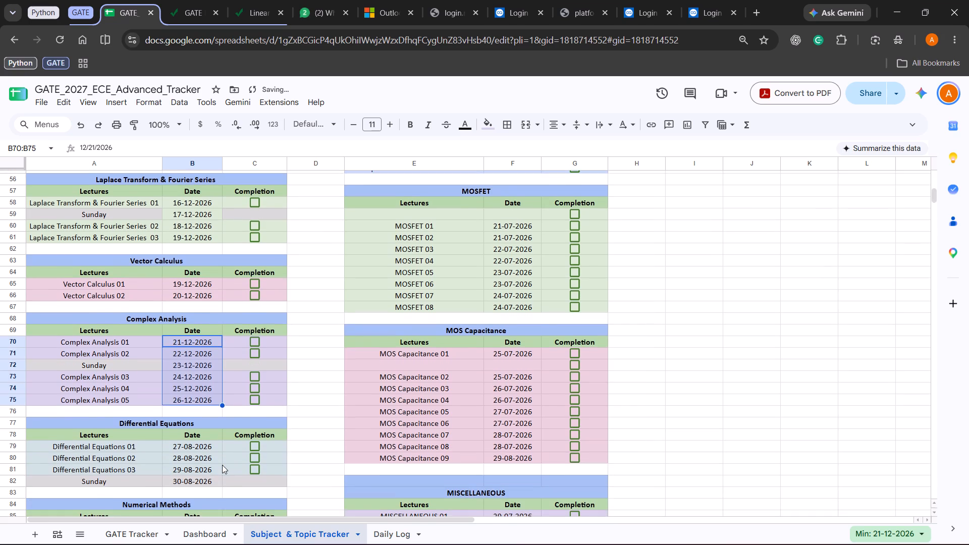
{"action": "scroll", "coordinate": [222, 465], "scroll_direction": "down", "scroll_amount": 1}
{"action": "double_click", "coordinate": [195, 380]}
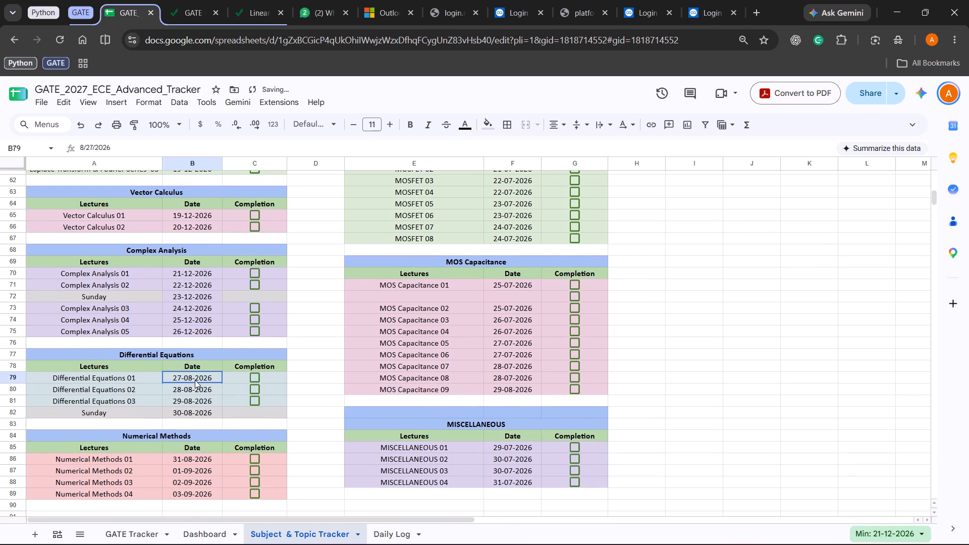
{"action": "triple_click", "coordinate": [245, 396]}
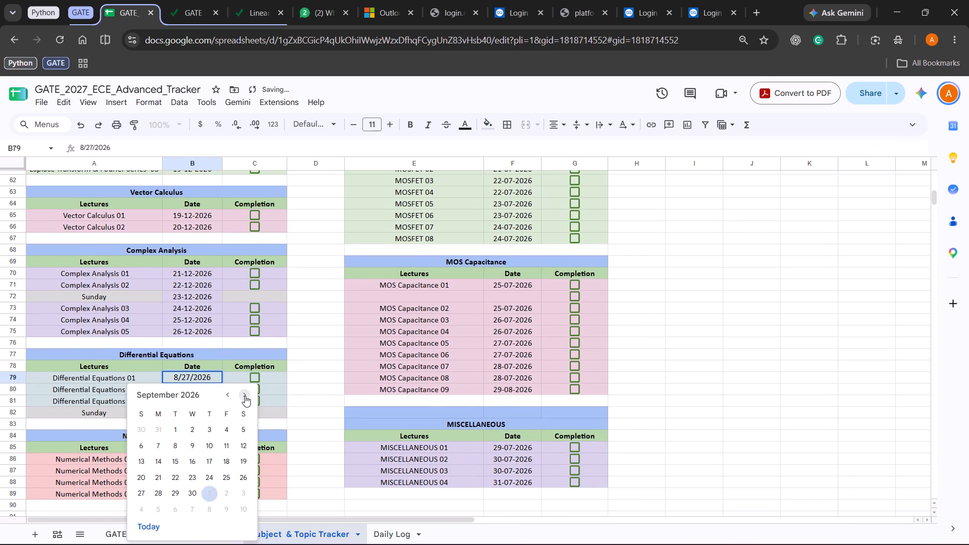
{"action": "double_click", "coordinate": [245, 396]}
{"action": "left_click", "coordinate": [231, 395]}
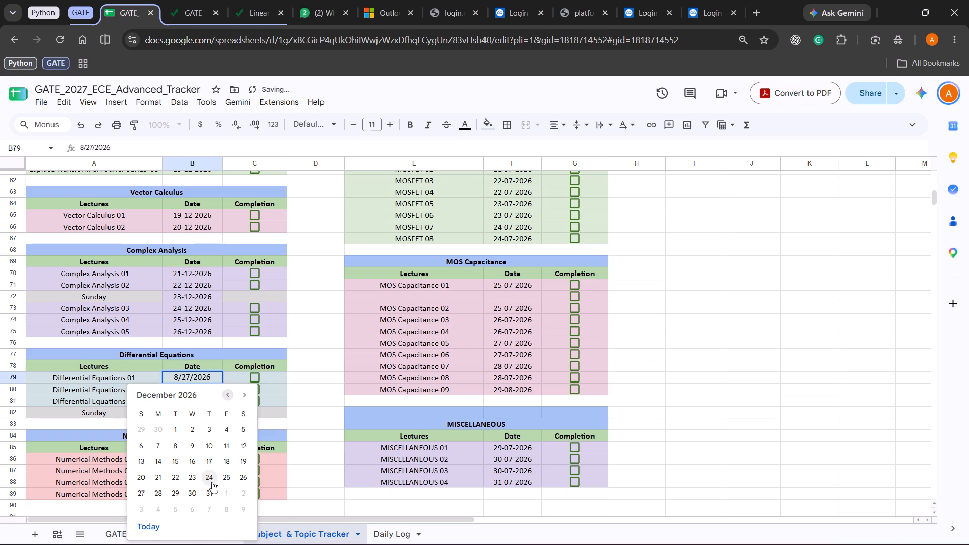
{"action": "left_click", "coordinate": [144, 495]}
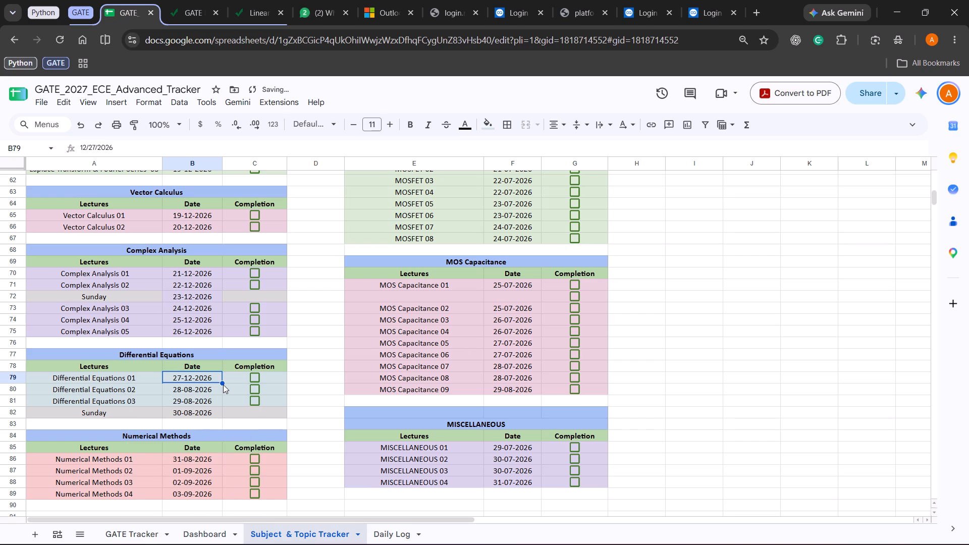
Fill the dates down from Differential Equations 01 through the Sunday row below lecture 03, reaching 30-12-2026.
{"action": "left_click_drag", "start_coordinate": [223, 384], "coordinate": [221, 406]}
{"action": "left_click_drag", "start_coordinate": [221, 406], "coordinate": [221, 408]}
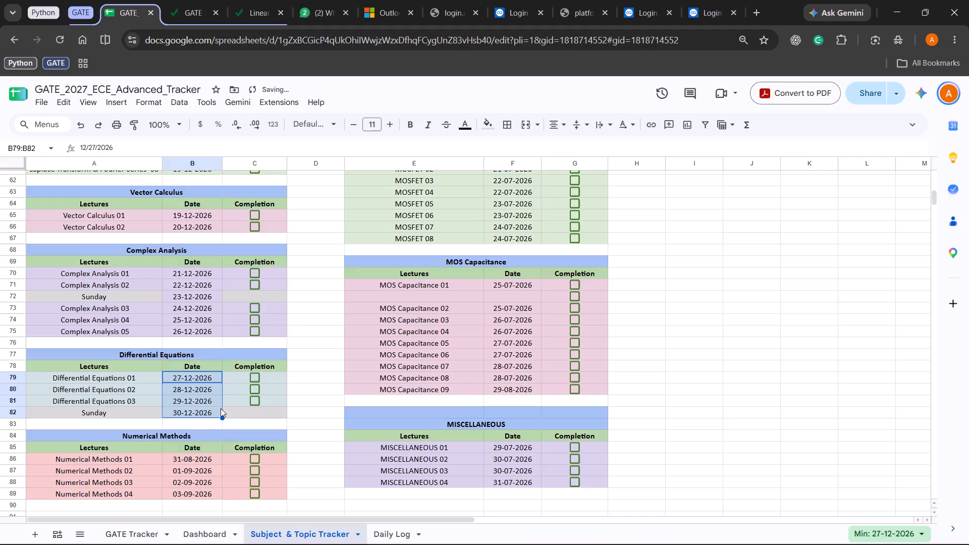
Shade the date cell of the Differential Equations Sunday row the same light gray as the rest of that row.
{"action": "left_click", "coordinate": [239, 414]}
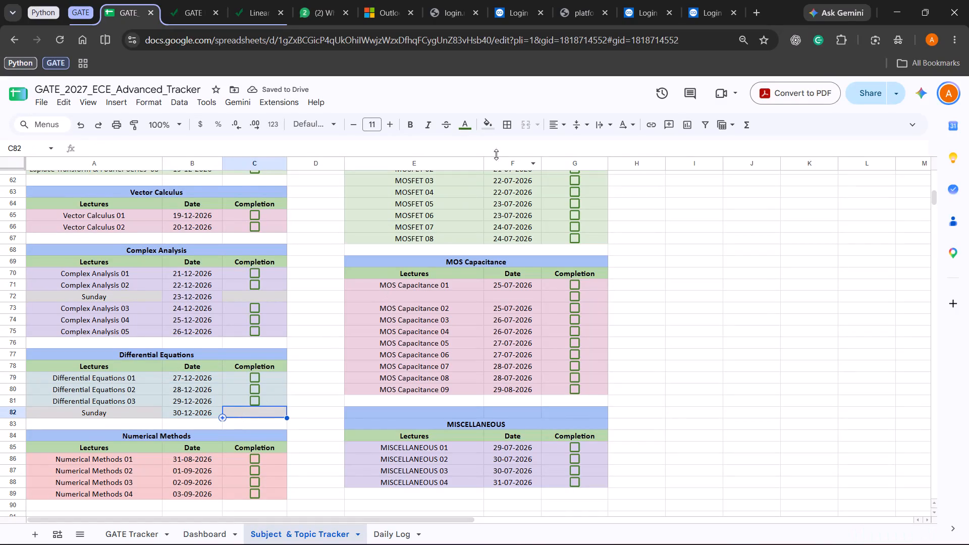
{"action": "left_click", "coordinate": [490, 131]}
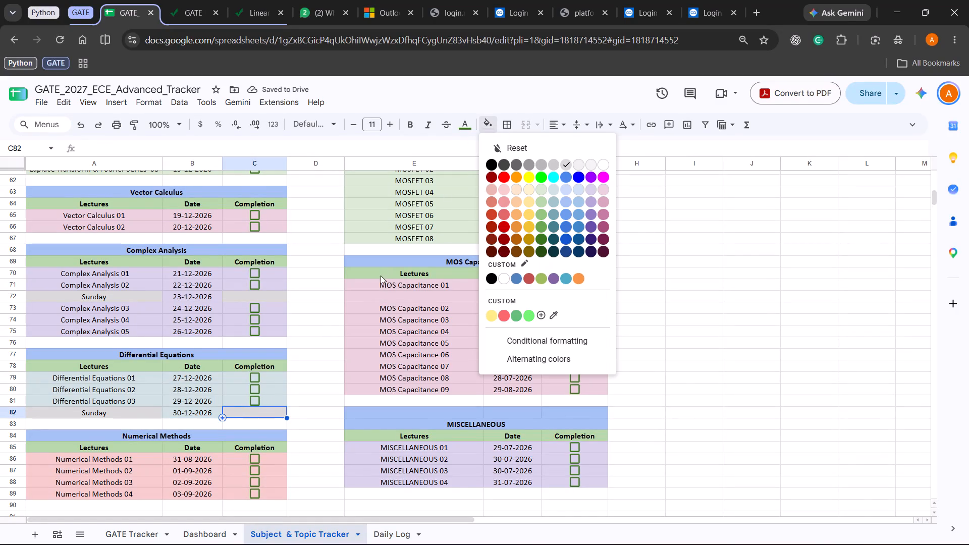
{"action": "left_click", "coordinate": [202, 409]}
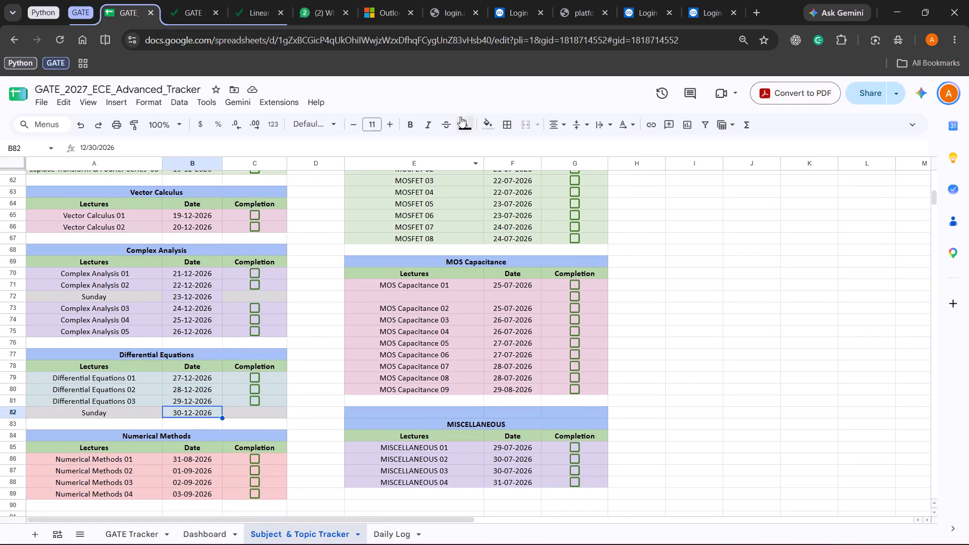
{"action": "left_click", "coordinate": [482, 126]}
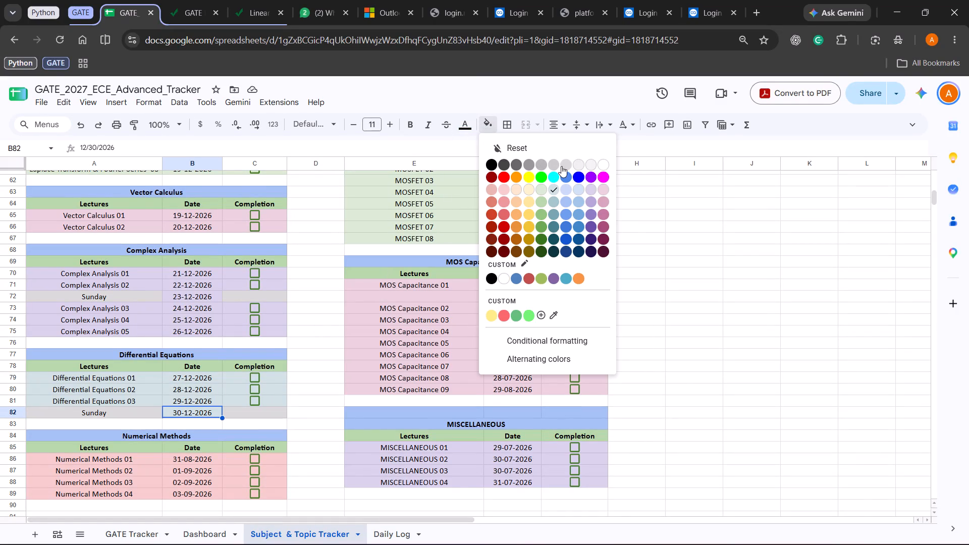
{"action": "left_click", "coordinate": [565, 165]}
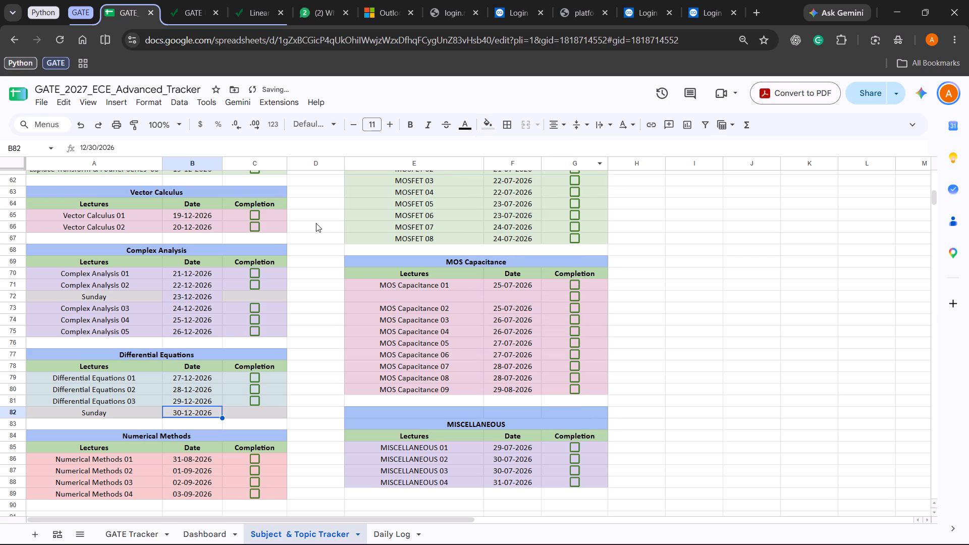
Shade the date cell of the Complex Analysis Sunday row light gray.
{"action": "left_click", "coordinate": [200, 297]}
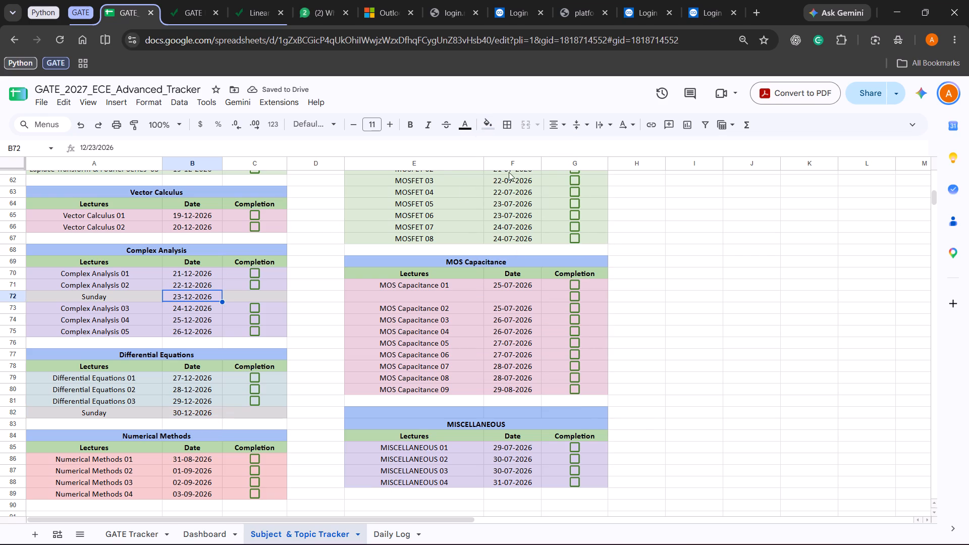
{"action": "left_click", "coordinate": [493, 122]}
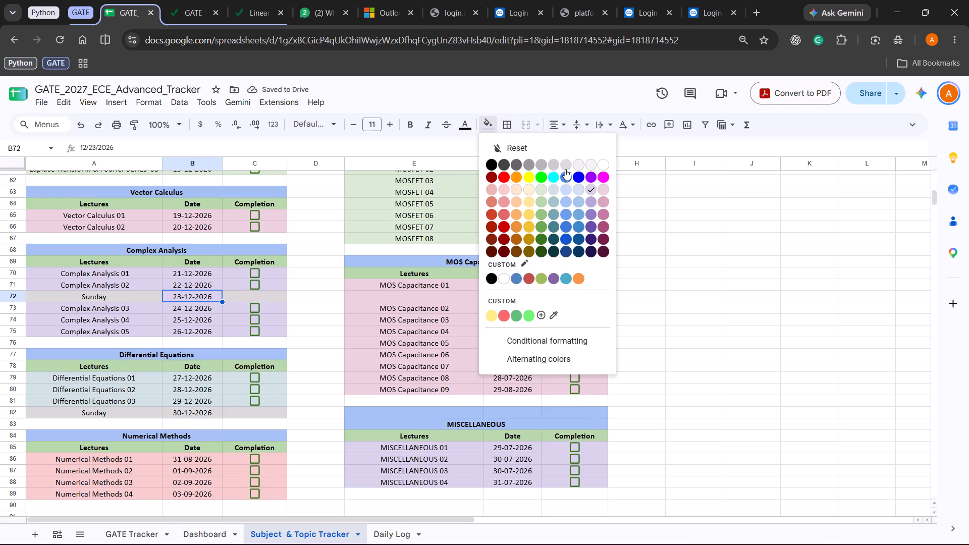
{"action": "left_click", "coordinate": [566, 169]}
Shade the date cell of the Laplace Transform & Fourier Series Sunday row light gray.
{"action": "scroll", "coordinate": [236, 331], "scroll_direction": "up", "scroll_amount": 1}
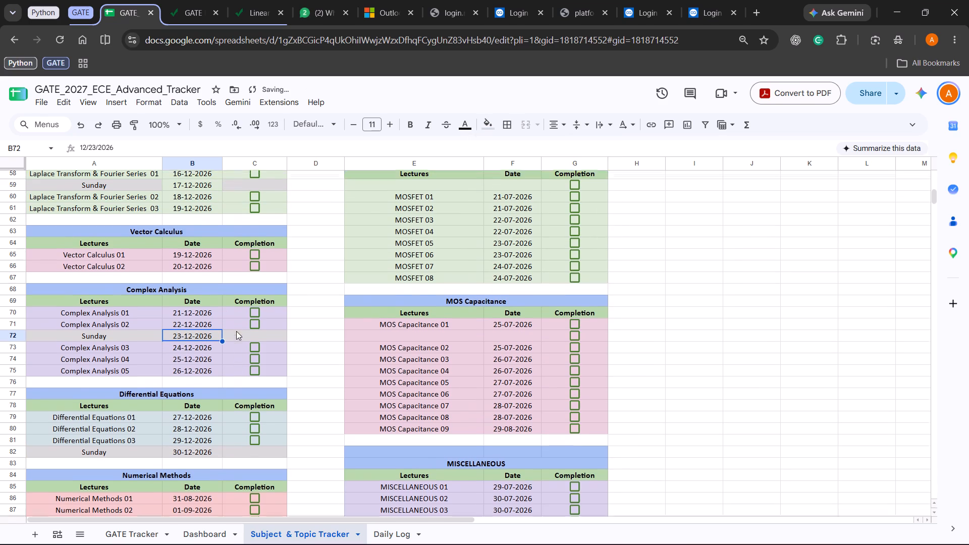
{"action": "scroll", "coordinate": [236, 331], "scroll_direction": "up", "scroll_amount": 2}
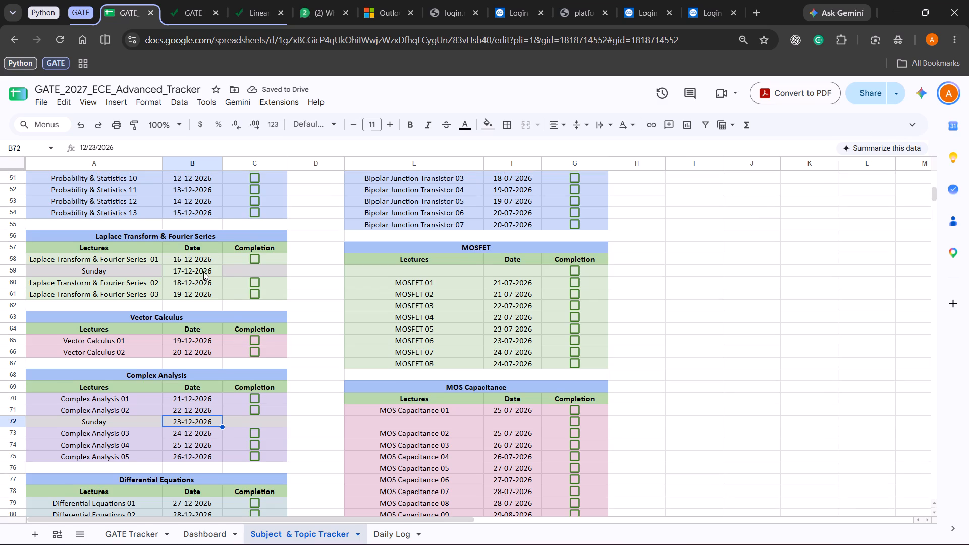
{"action": "left_click", "coordinate": [204, 271]}
{"action": "left_click", "coordinate": [488, 126]}
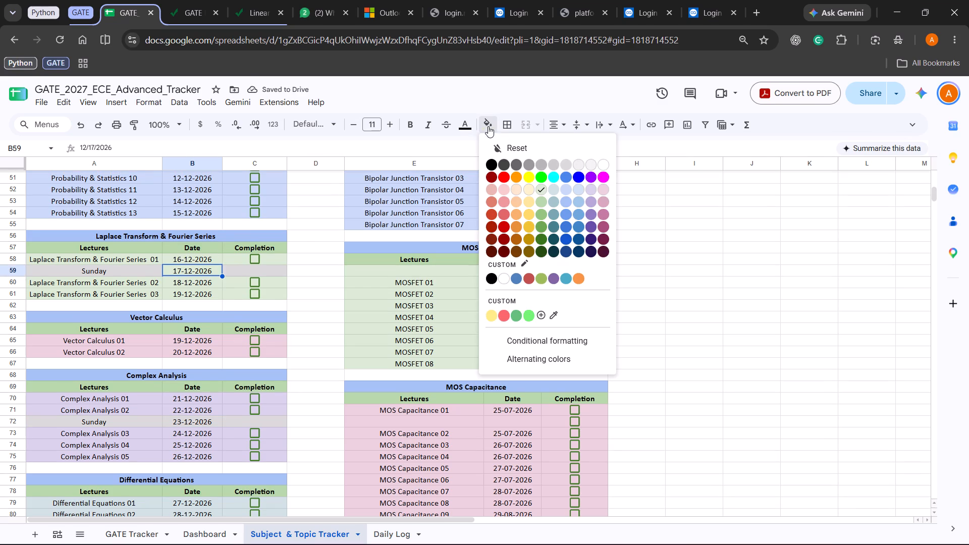
{"action": "left_click", "coordinate": [564, 165]}
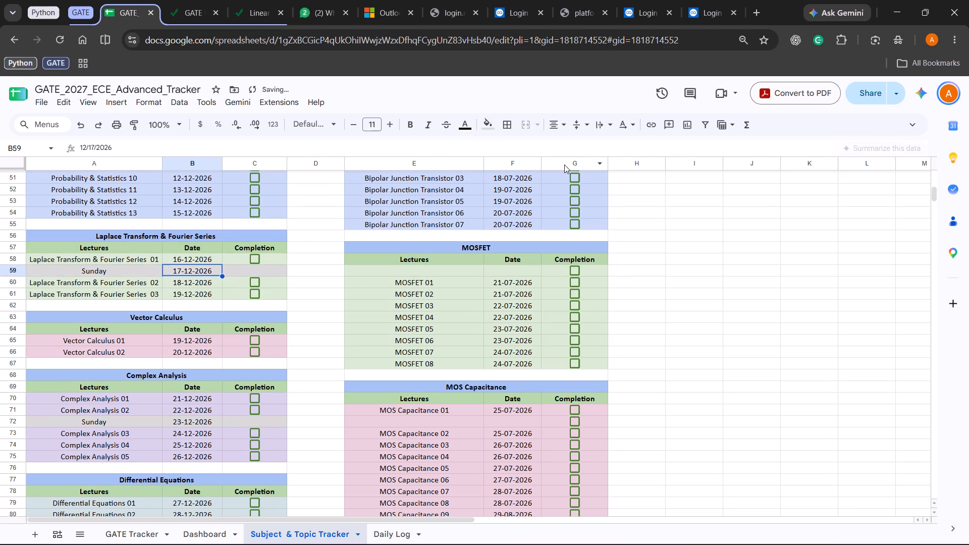
Set Numerical Methods 01 to 31-12-2026 and fill the dates down through Numerical Methods 04, reaching 03-01-2027.
{"action": "scroll", "coordinate": [262, 275], "scroll_direction": "up", "scroll_amount": 3}
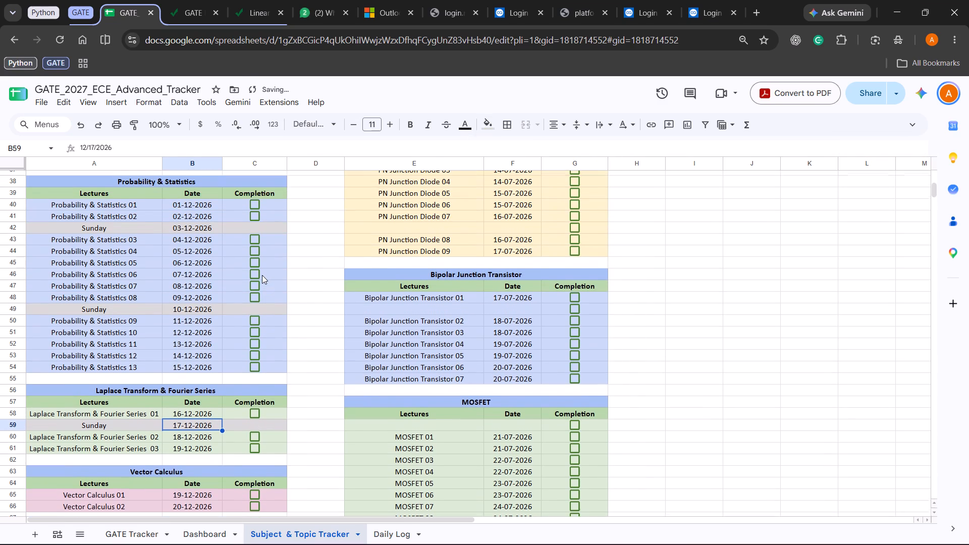
{"action": "scroll", "coordinate": [262, 275], "scroll_direction": "down", "scroll_amount": 1}
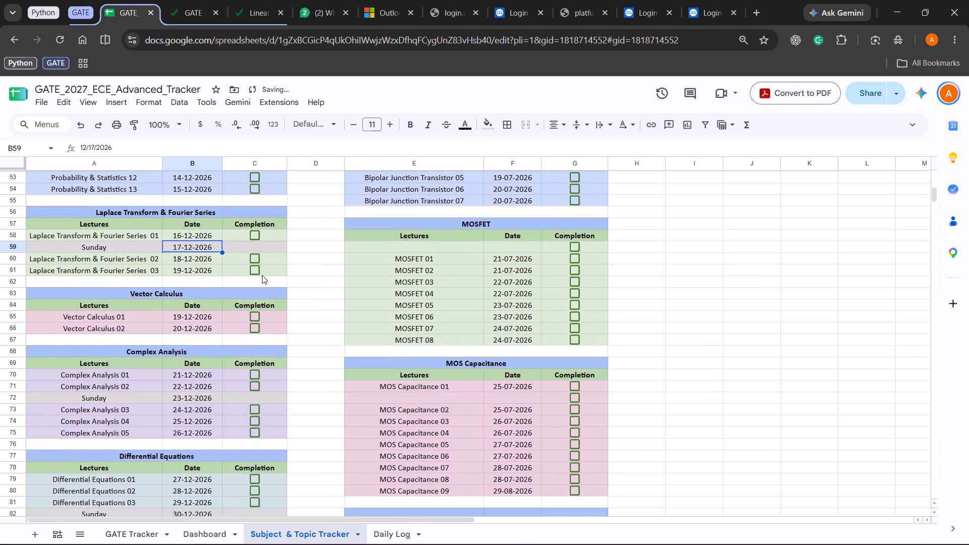
{"action": "scroll", "coordinate": [262, 275], "scroll_direction": "down", "scroll_amount": 4}
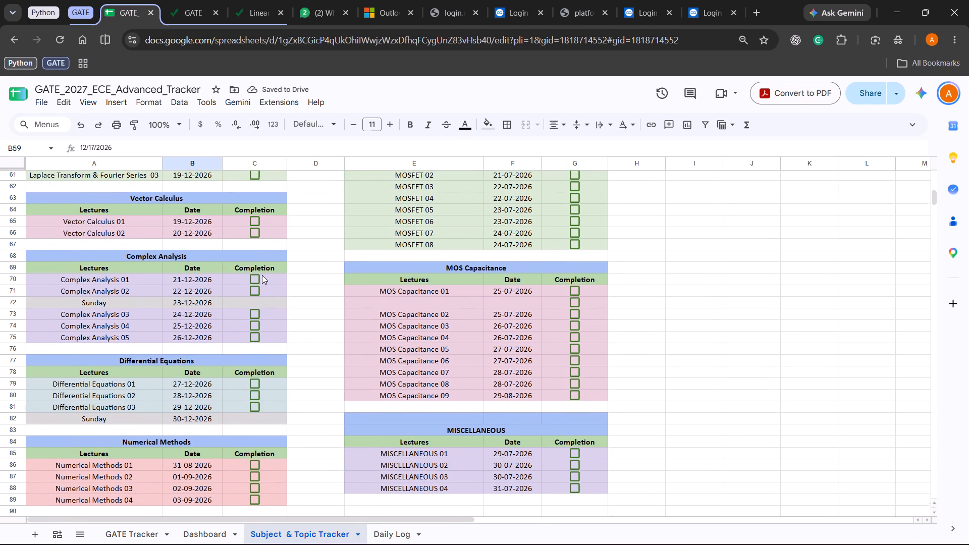
{"action": "scroll", "coordinate": [262, 275], "scroll_direction": "down", "scroll_amount": 2}
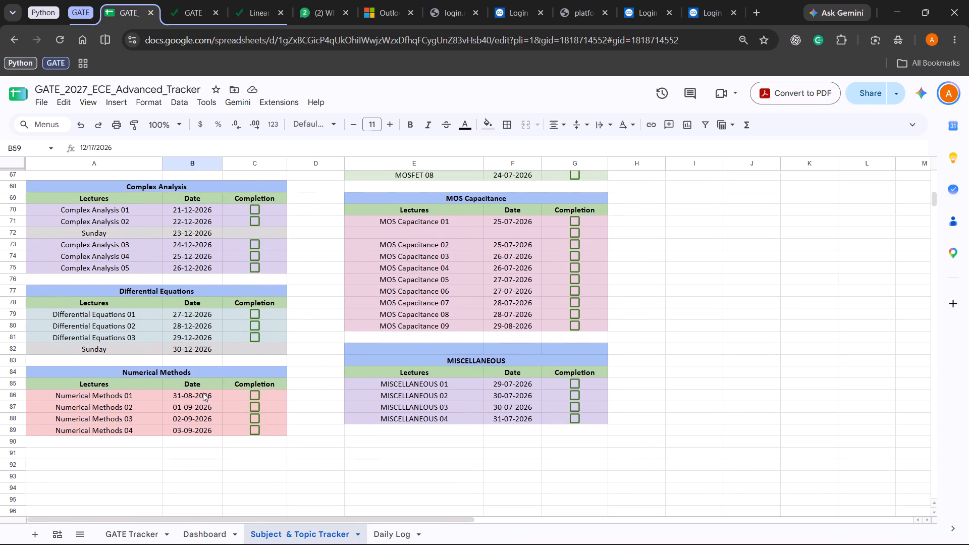
{"action": "double_click", "coordinate": [182, 393]}
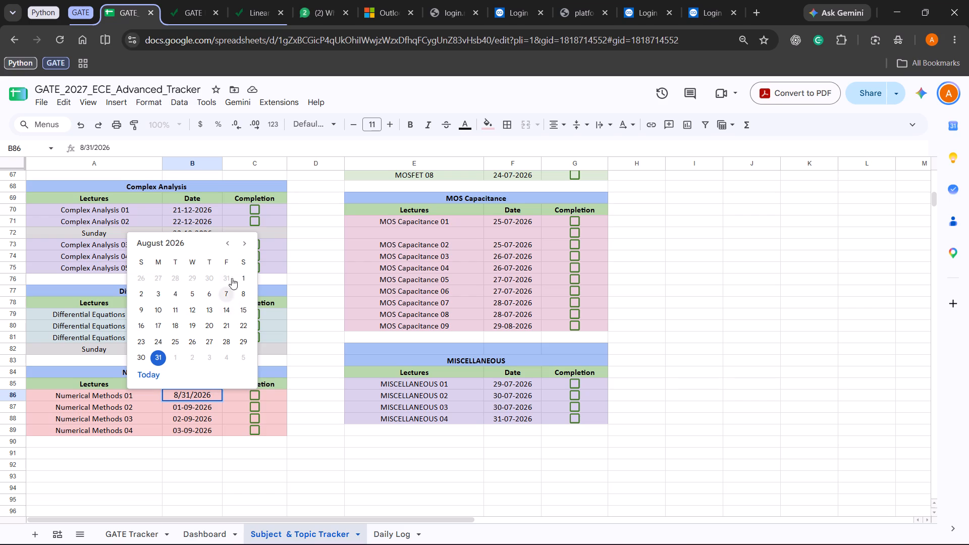
{"action": "triple_click", "coordinate": [242, 248]}
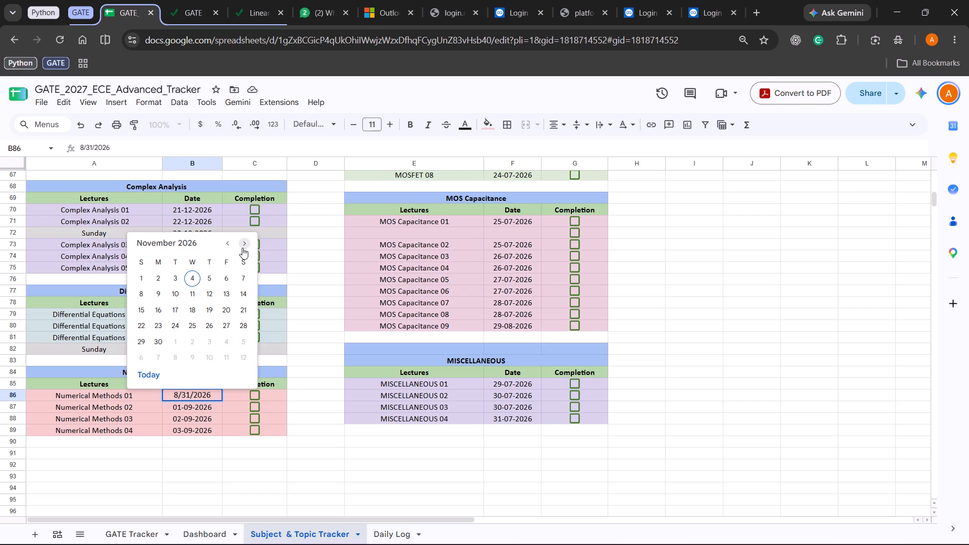
{"action": "left_click", "coordinate": [242, 248]}
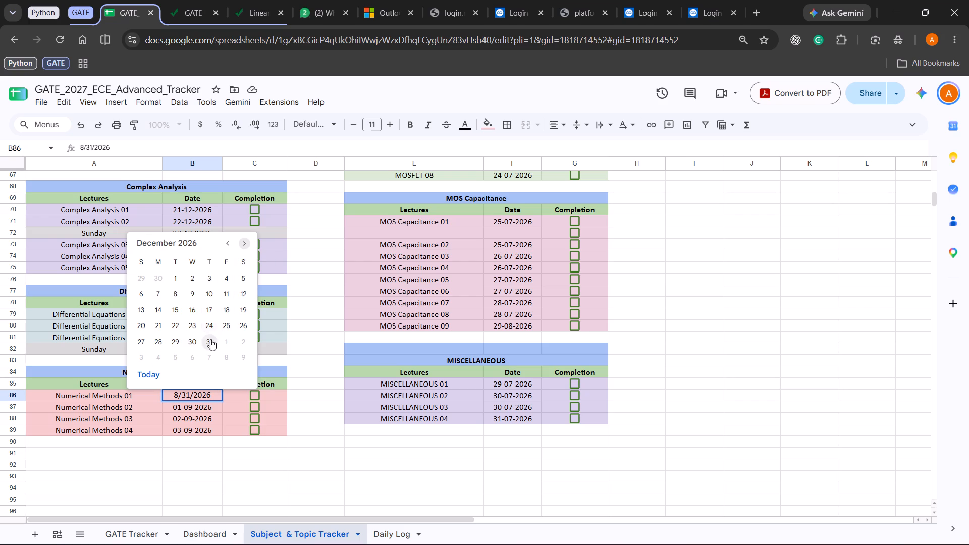
{"action": "left_click", "coordinate": [209, 342]}
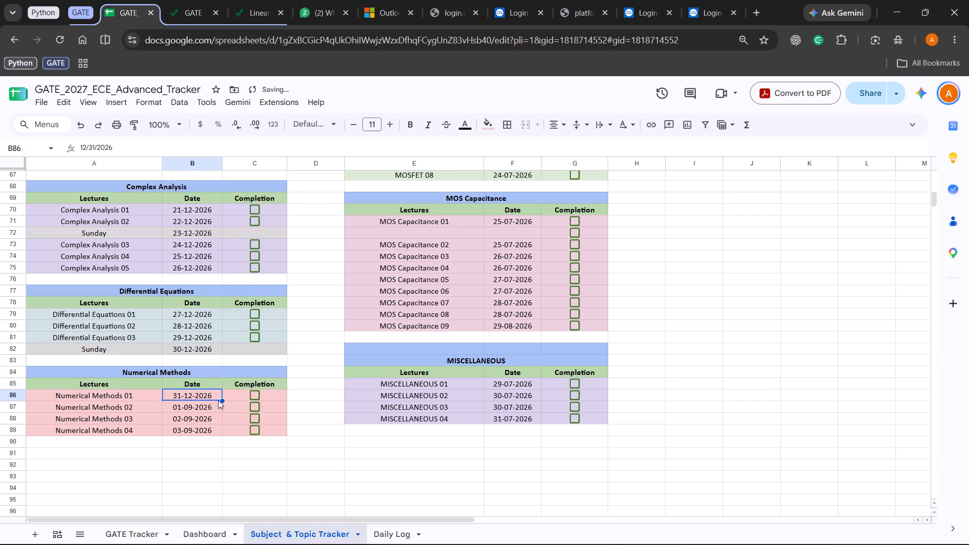
{"action": "left_click_drag", "start_coordinate": [221, 400], "coordinate": [223, 428]}
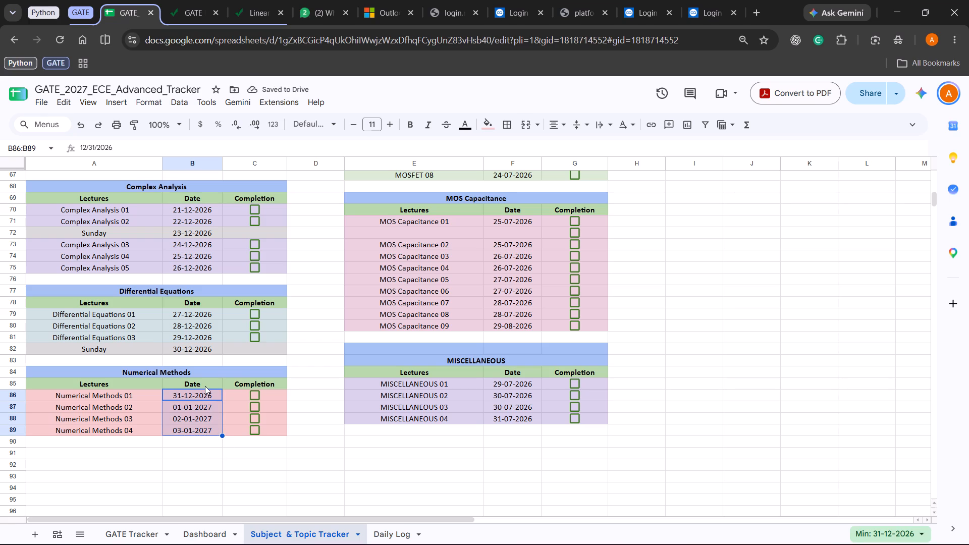
Browse the calendar from November 2026 to February 2027 on Linear Algebra's first Sunday date, then reselect 05-11-2026.
{"action": "scroll", "coordinate": [205, 386], "scroll_direction": "up", "scroll_amount": 2}
{"action": "scroll", "coordinate": [234, 544], "scroll_direction": "up", "scroll_amount": 3}
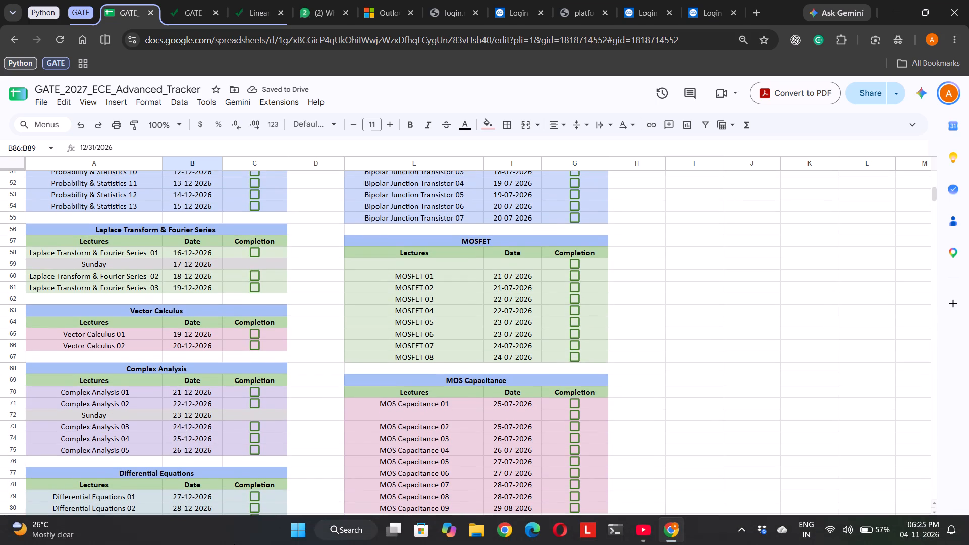
{"action": "scroll", "coordinate": [253, 474], "scroll_direction": "up", "scroll_amount": 6}
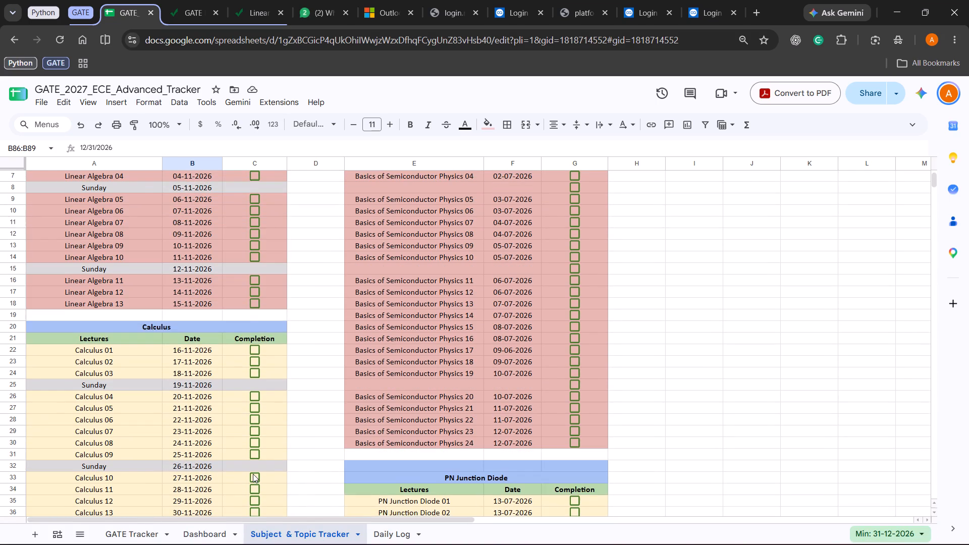
{"action": "double_click", "coordinate": [186, 254]}
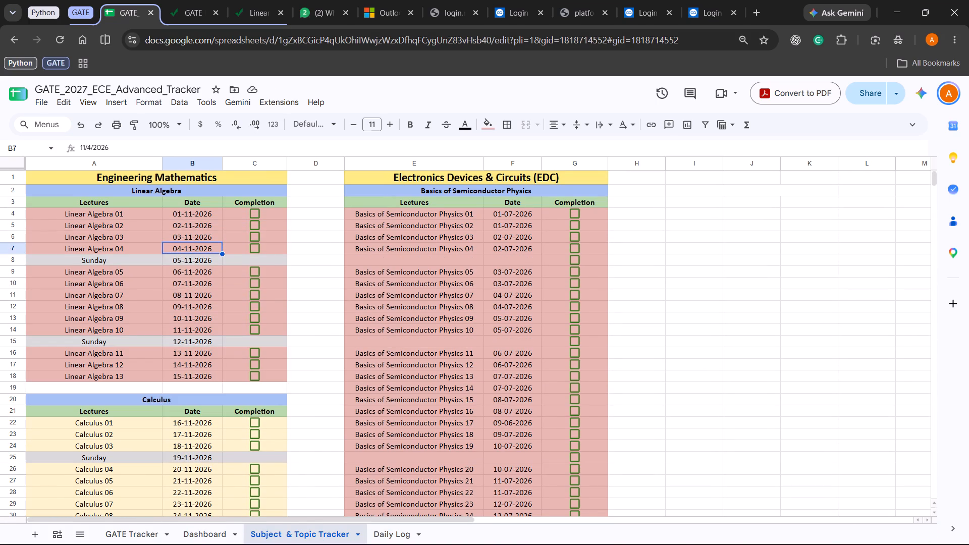
{"action": "double_click", "coordinate": [190, 261]}
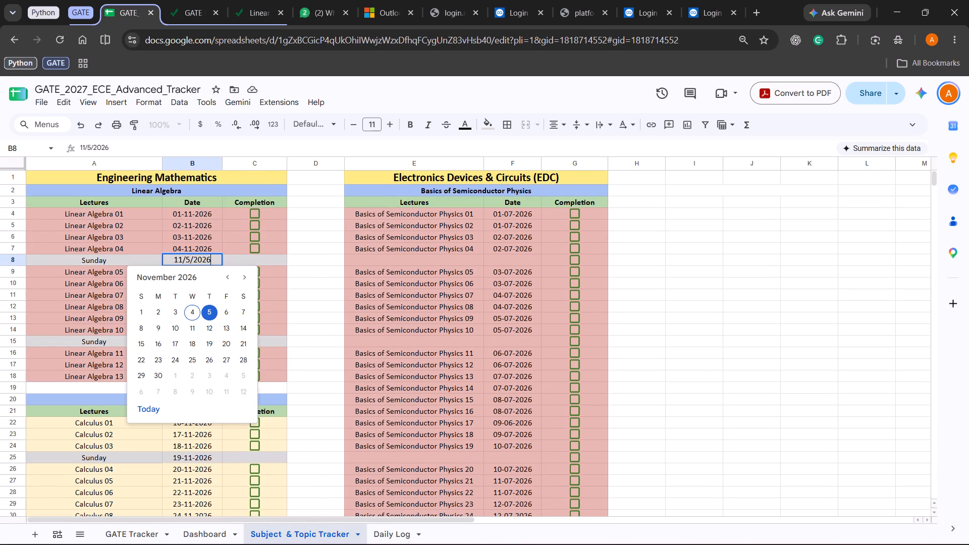
{"action": "left_click", "coordinate": [241, 277]}
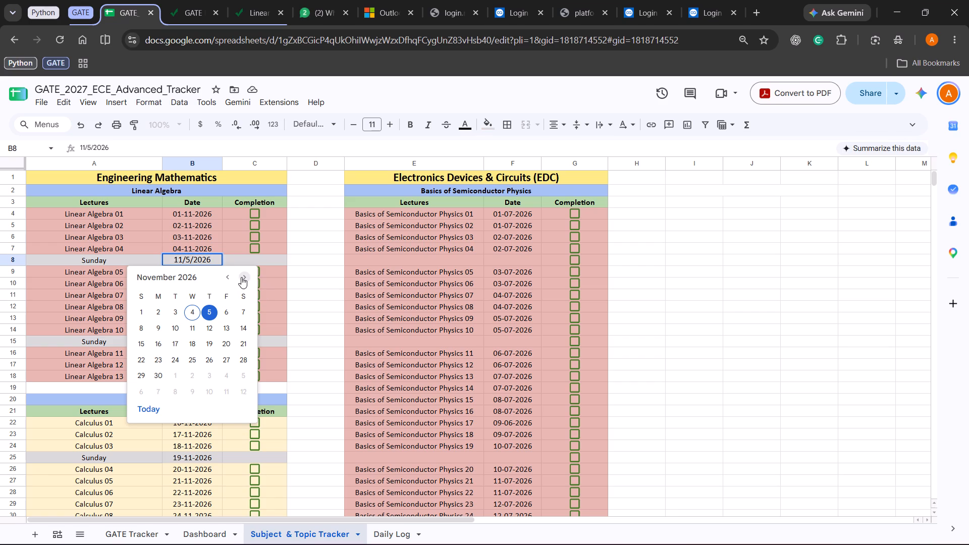
{"action": "left_click", "coordinate": [241, 277]}
{"action": "left_click", "coordinate": [241, 277]}
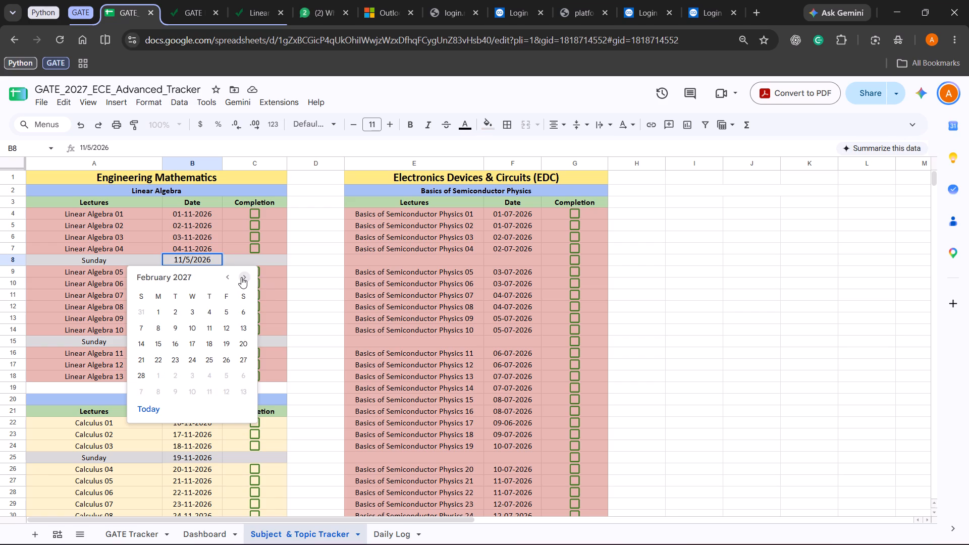
{"action": "double_click", "coordinate": [226, 277]}
{"action": "left_click", "coordinate": [226, 277]}
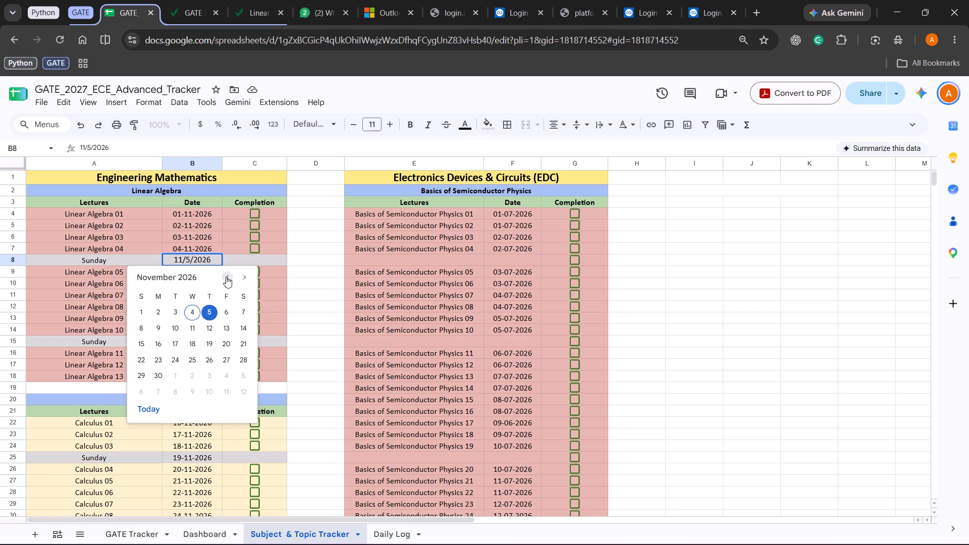
{"action": "left_click", "coordinate": [212, 312]}
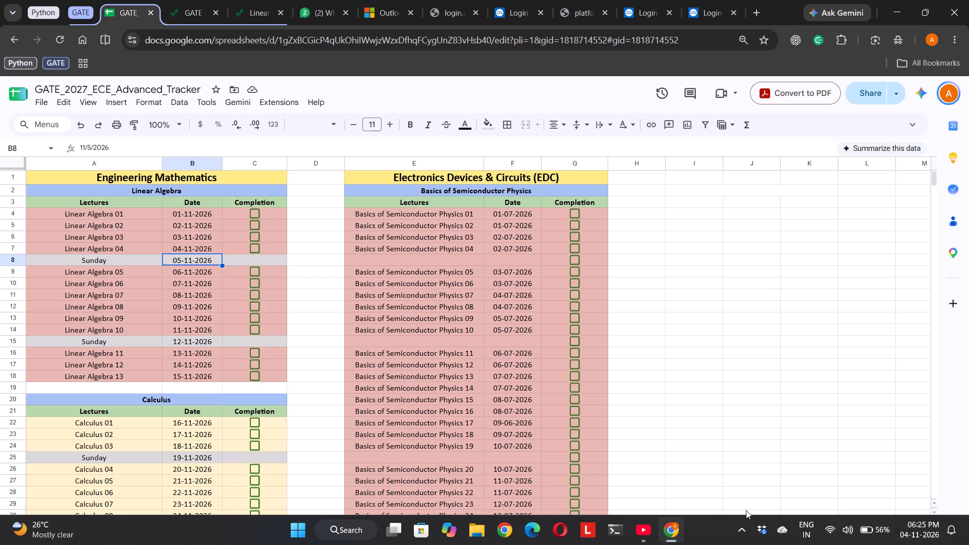
Switch to YouTube, play the downloaded ASMR headphones video, and return to the tracker spreadsheet.
{"action": "left_click", "coordinate": [645, 535]}
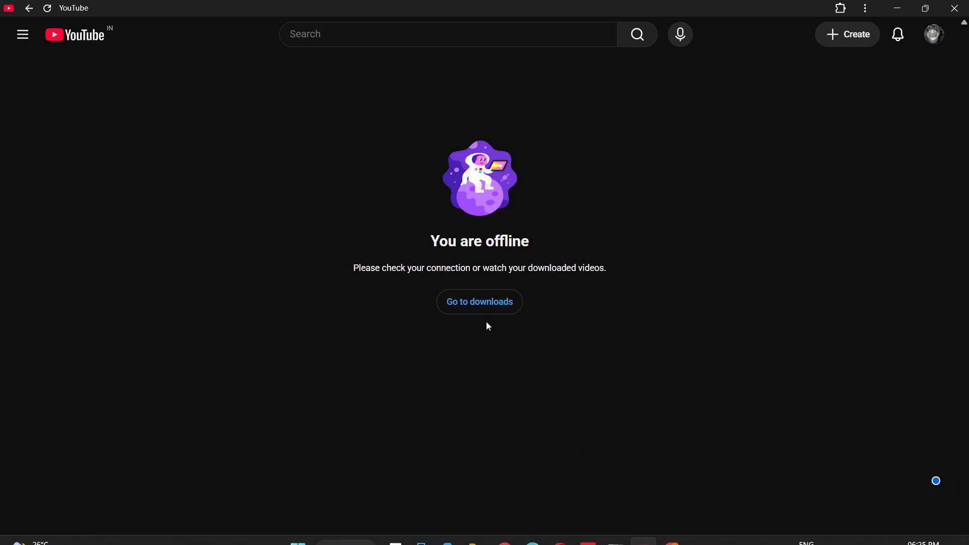
{"action": "left_click", "coordinate": [28, 4]}
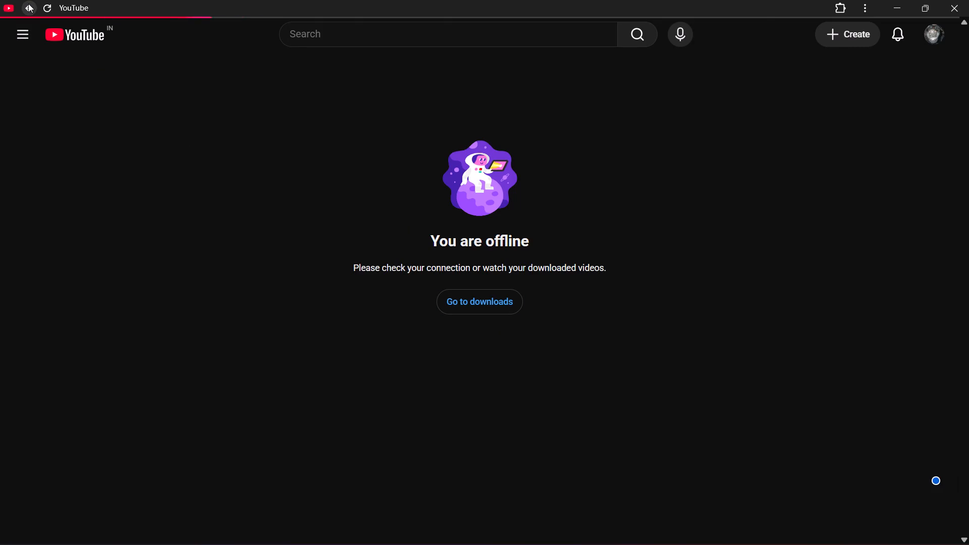
{"action": "left_click", "coordinate": [482, 305]}
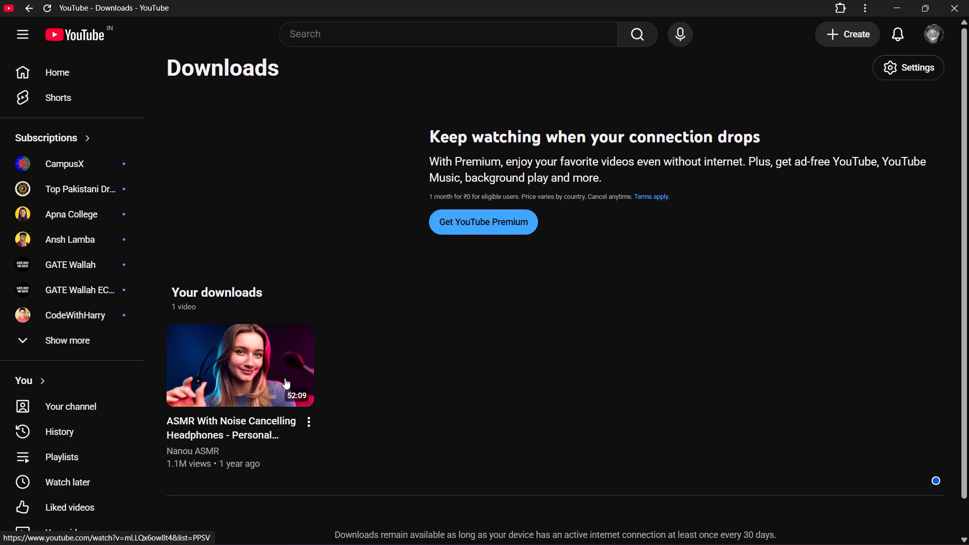
{"action": "left_click", "coordinate": [285, 378]}
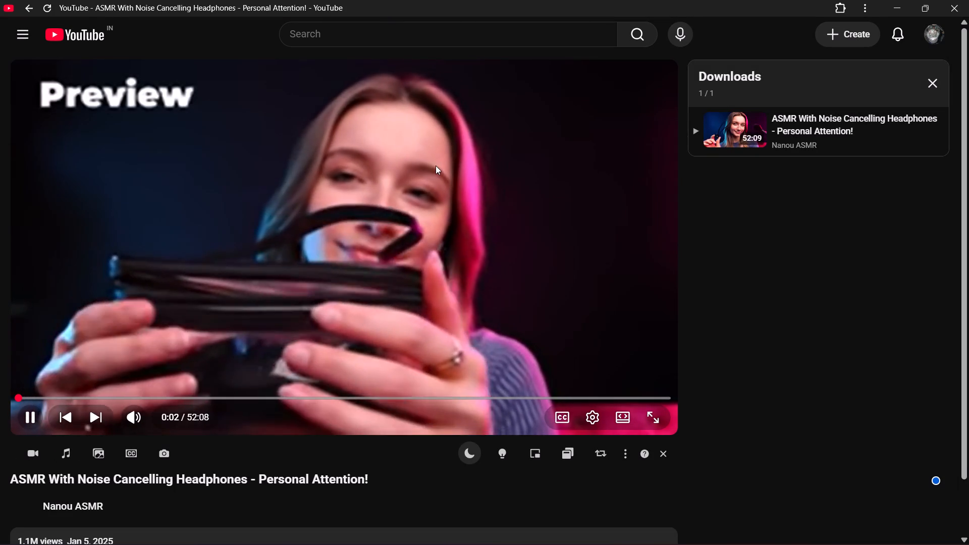
{"action": "left_click", "coordinate": [904, 4]}
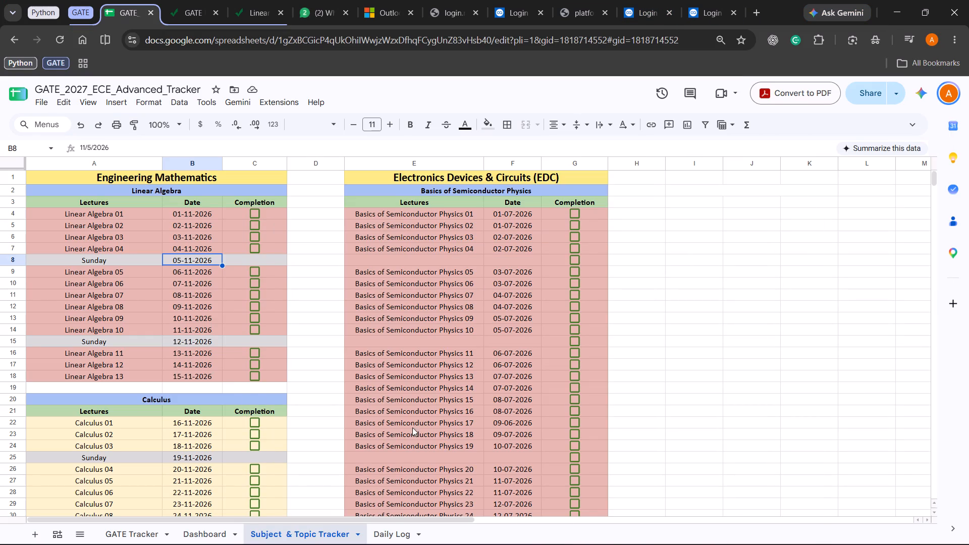
Look over the Daily Log, Dashboard and GATE Tracker sheets, and return to the Subject & Topic Tracker sheet.
{"action": "left_click", "coordinate": [386, 534]}
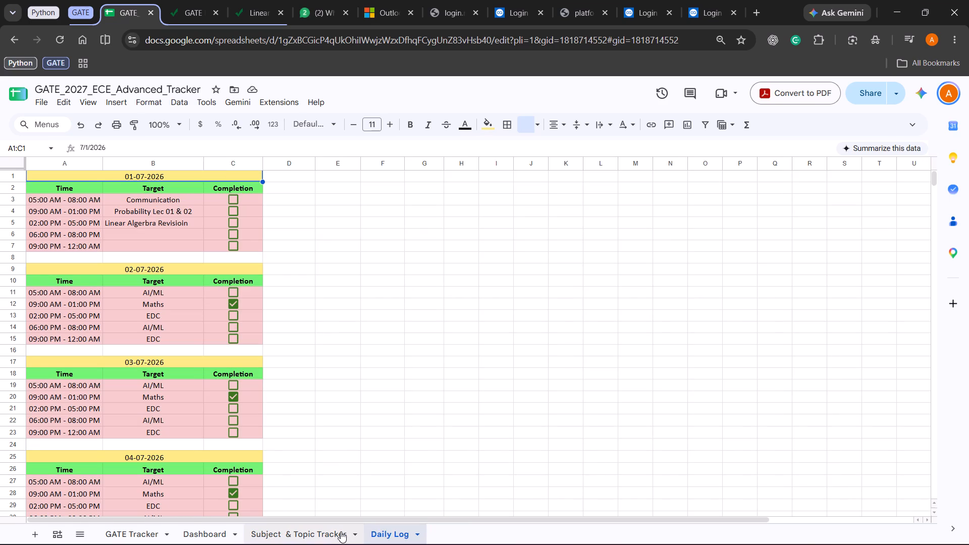
{"action": "left_click", "coordinate": [332, 531]}
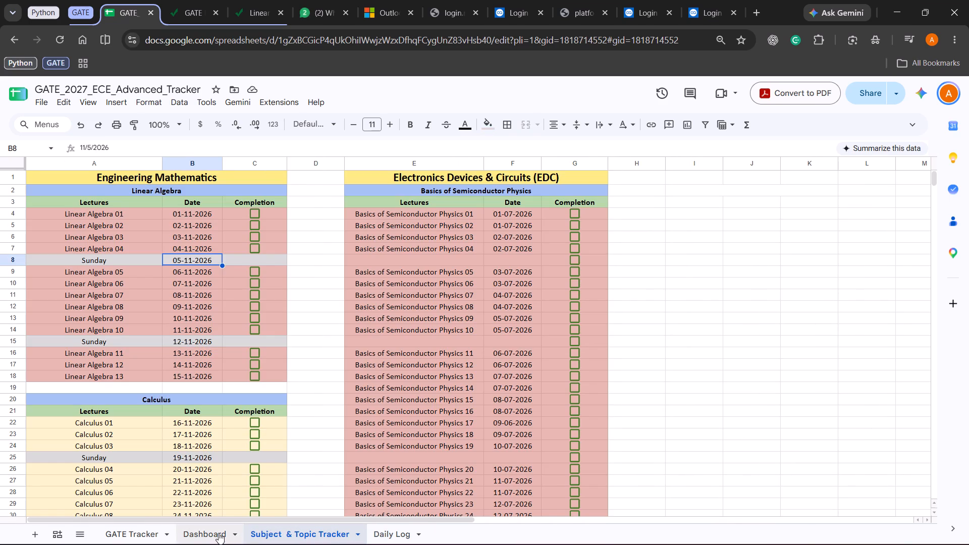
{"action": "left_click", "coordinate": [219, 533]}
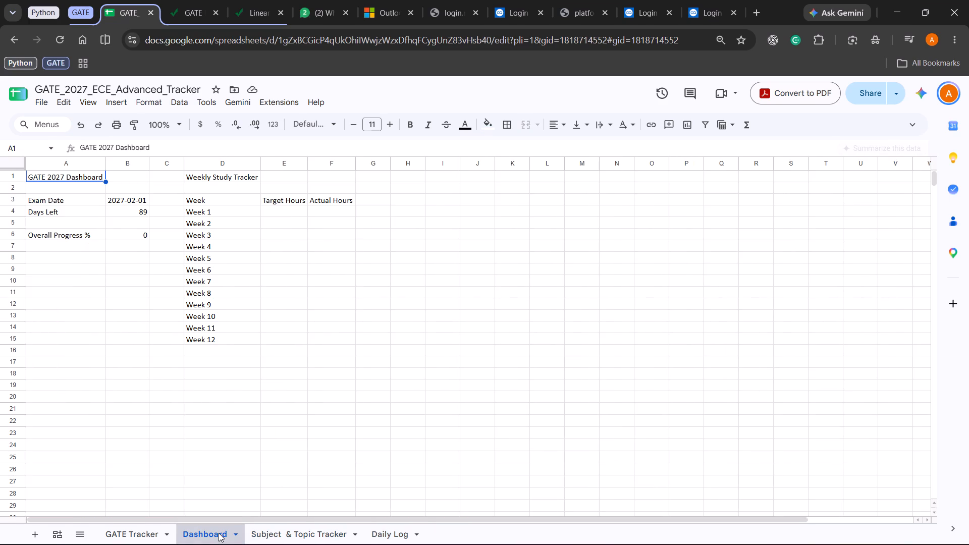
{"action": "left_click", "coordinate": [140, 531]}
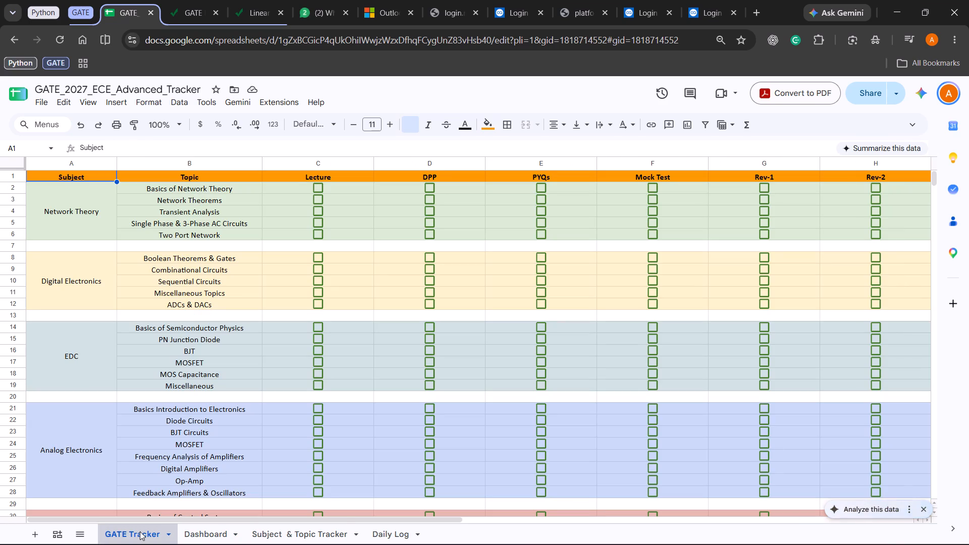
{"action": "left_click", "coordinate": [270, 529]}
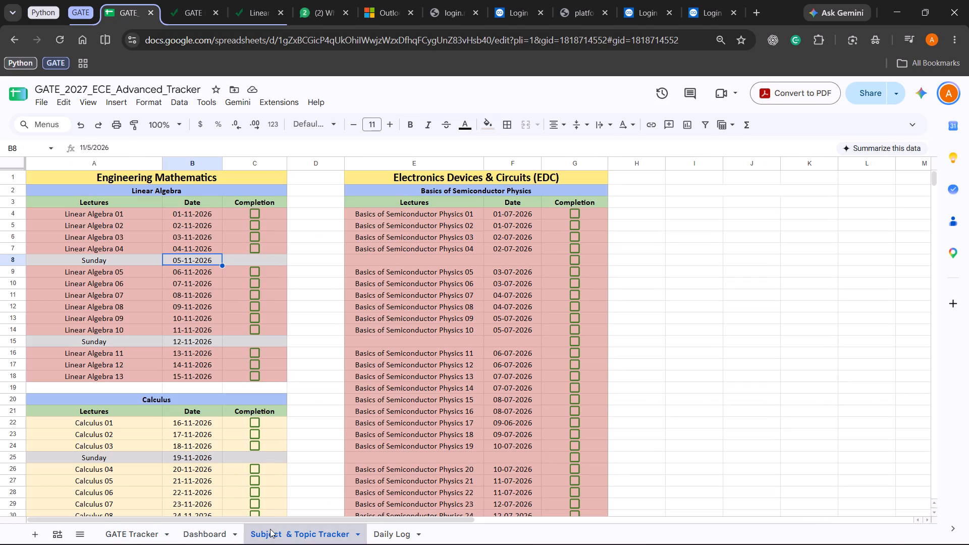
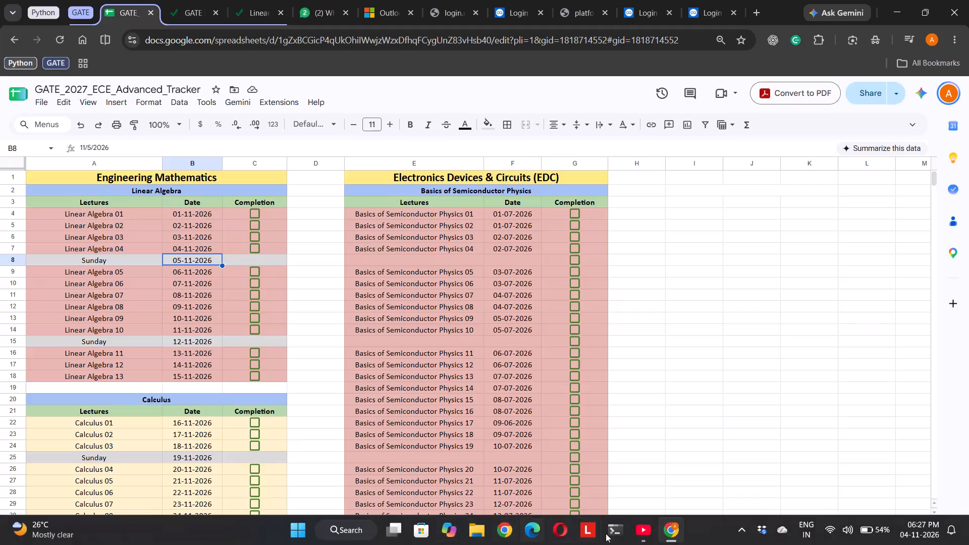
Switch to the YouTube window playing the downloaded ASMR video and close it.
{"action": "left_click", "coordinate": [644, 539]}
{"action": "left_click", "coordinate": [968, 0]}
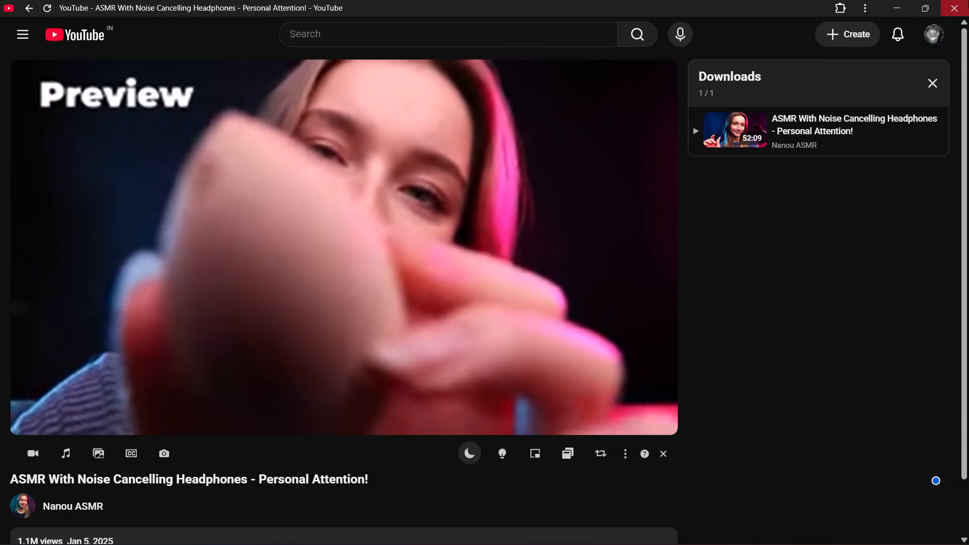